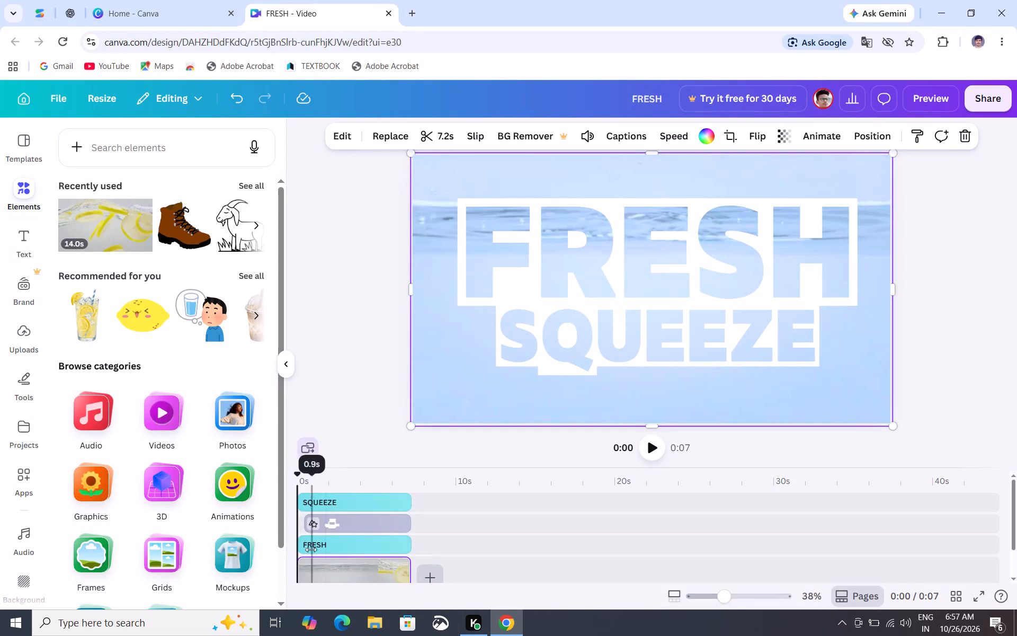
Align the start of the grouped shape's timeline track with the beginning of the video at 0s.
drag(305, 524, 301, 524)
scroll(305, 524, up, 1)
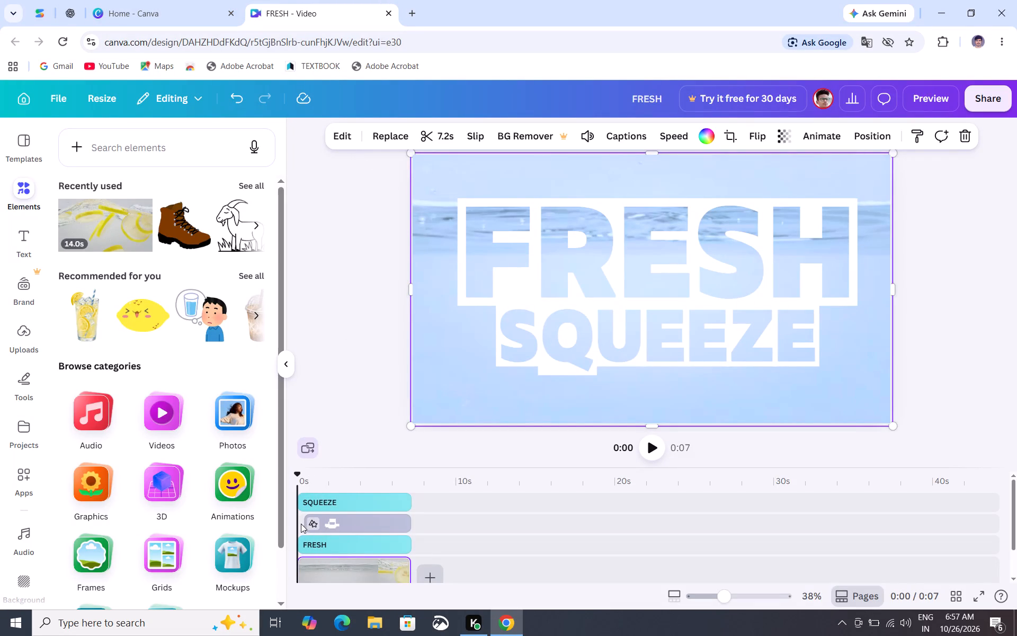
drag(301, 524, 297, 524)
click(307, 524)
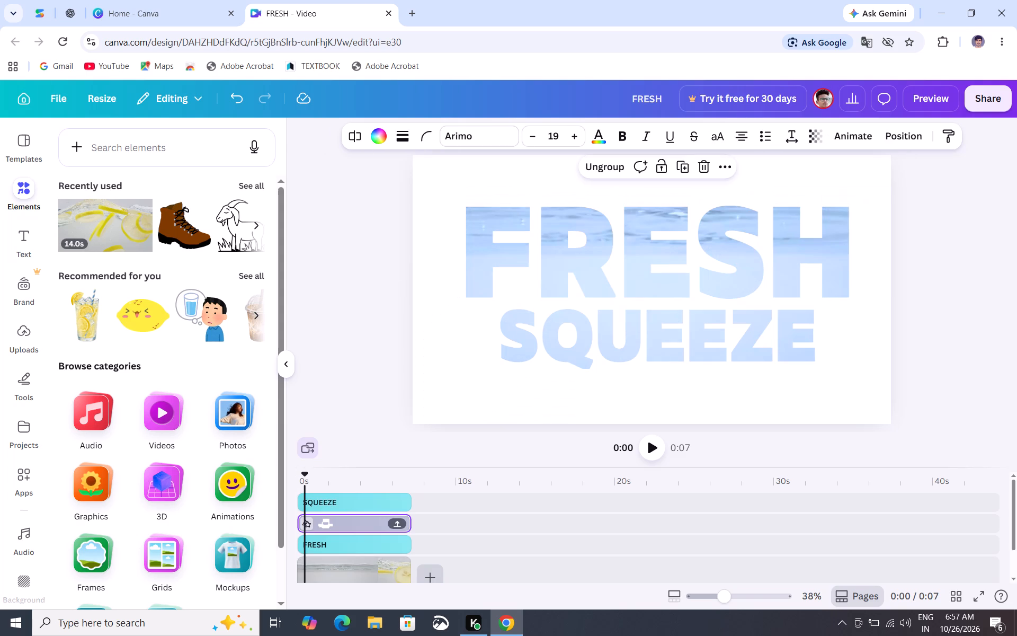
Move the playhead to the end of the lemon clip and preview the video playback.
click(412, 484)
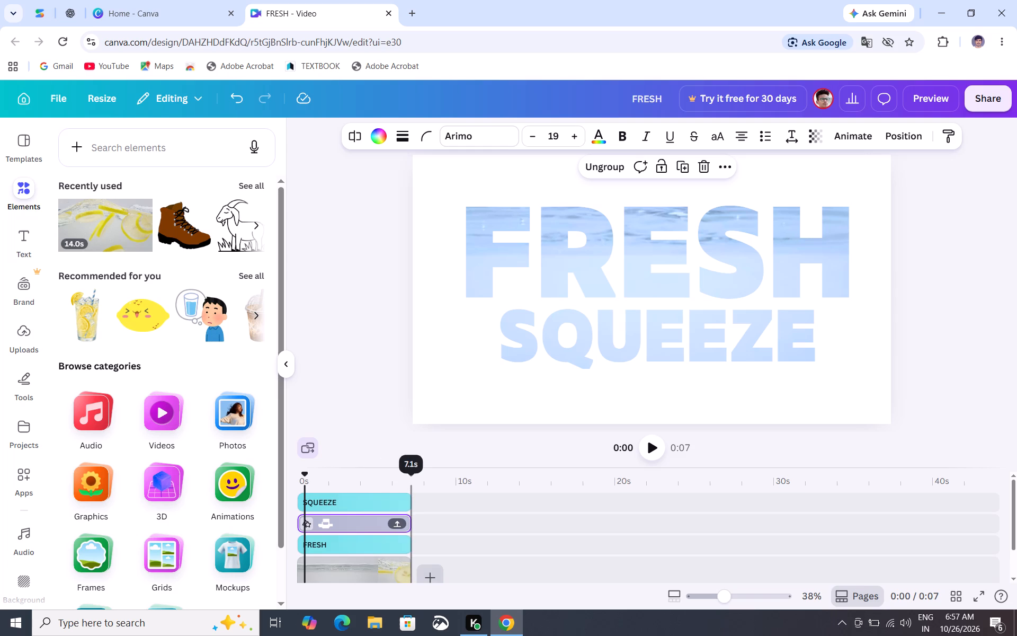
click(650, 446)
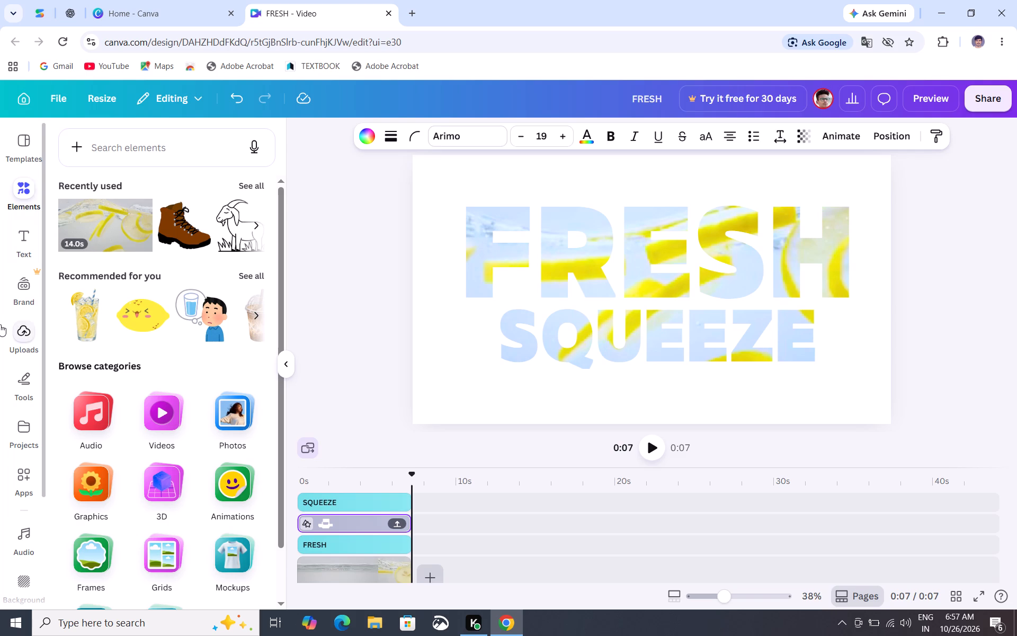
Add a blank clip after the lemon video on the timeline.
scroll(533, 529, down, 4)
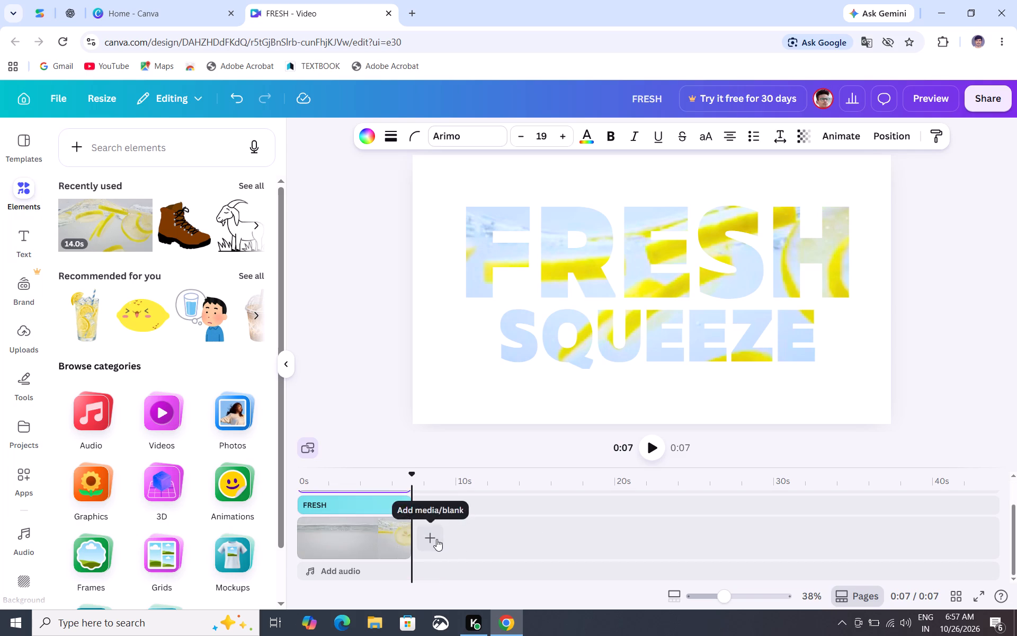
click(436, 539)
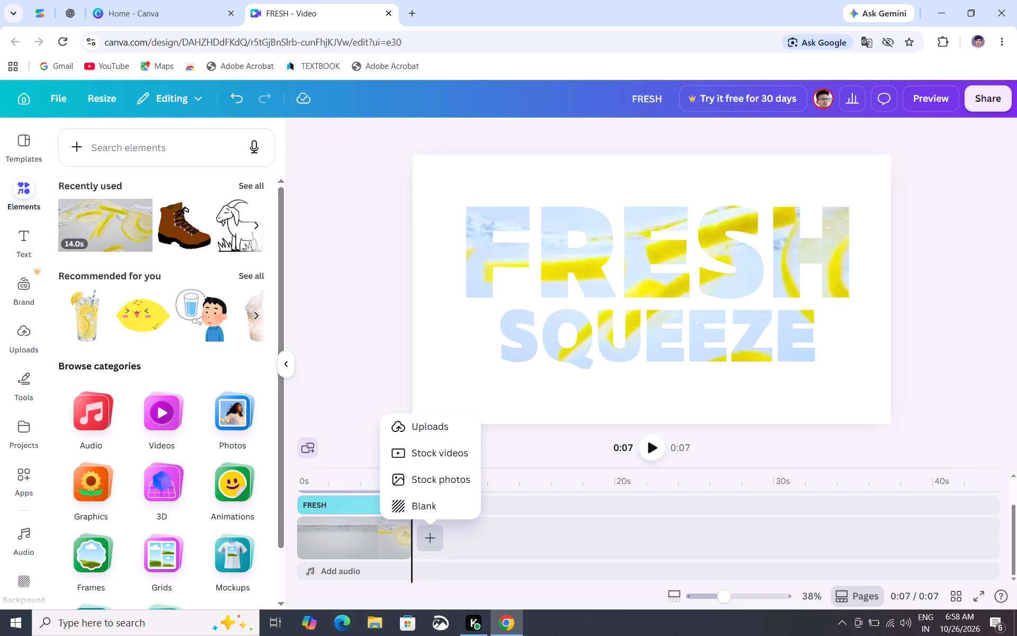
click(448, 509)
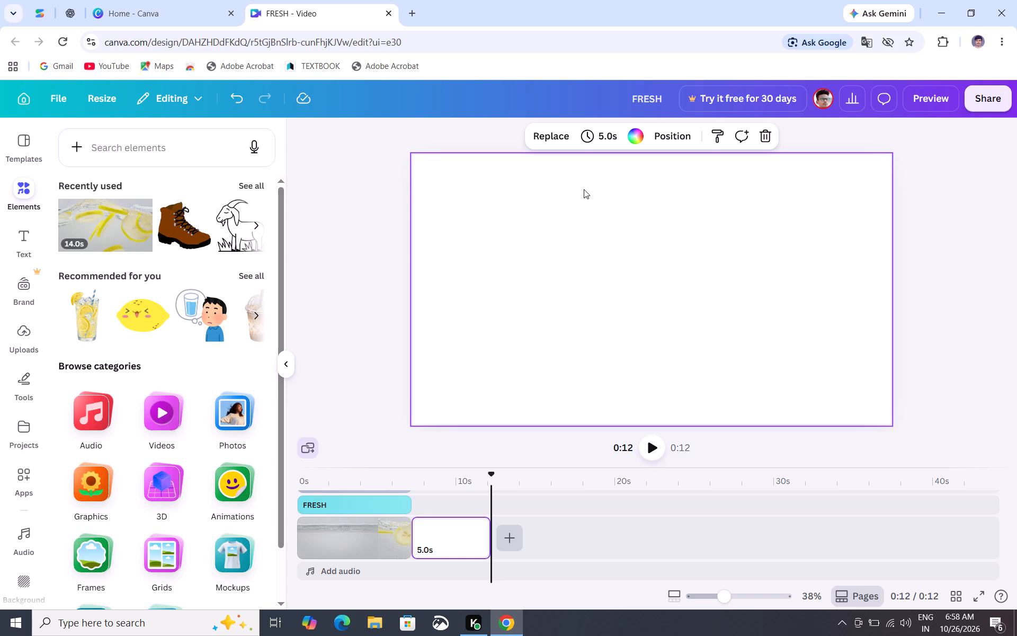
Apply the default teal-to-green linear gradient (#0097b2, #7ed957) as the blank clip's background.
click(637, 136)
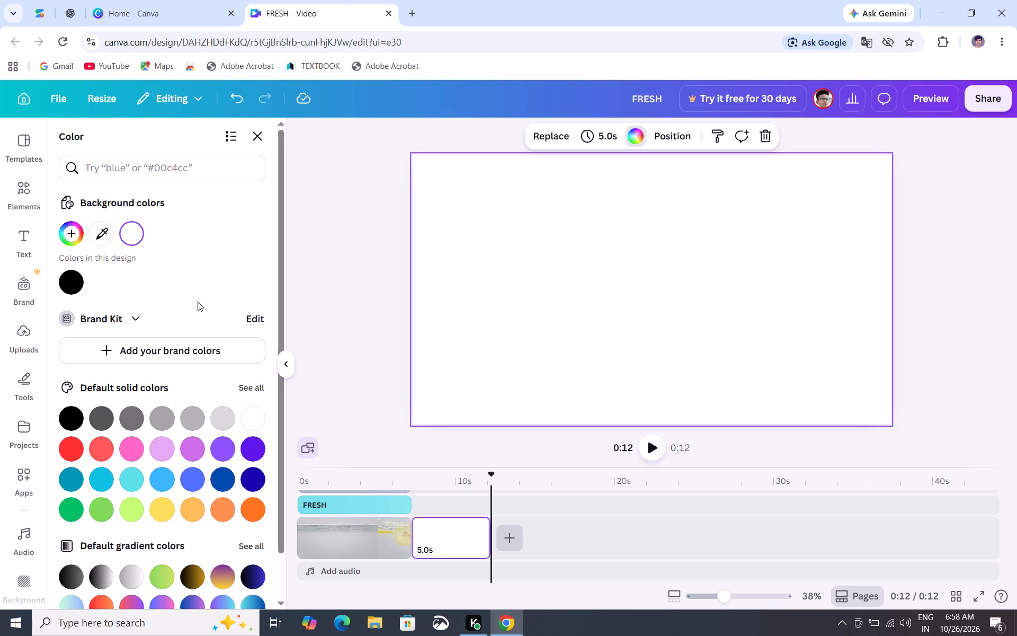
scroll(141, 465, down, 4)
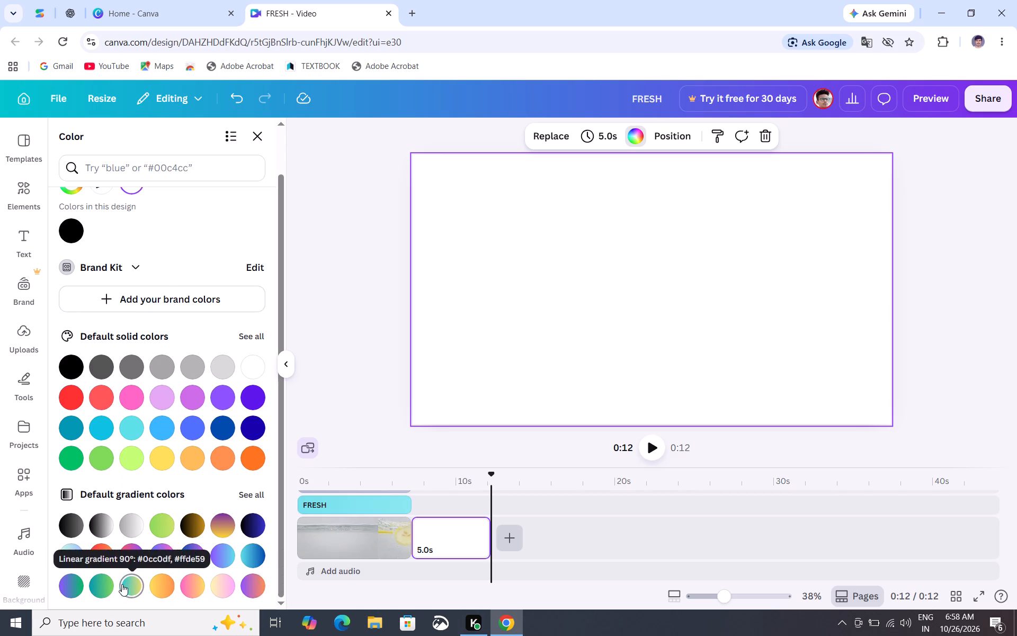
click(97, 584)
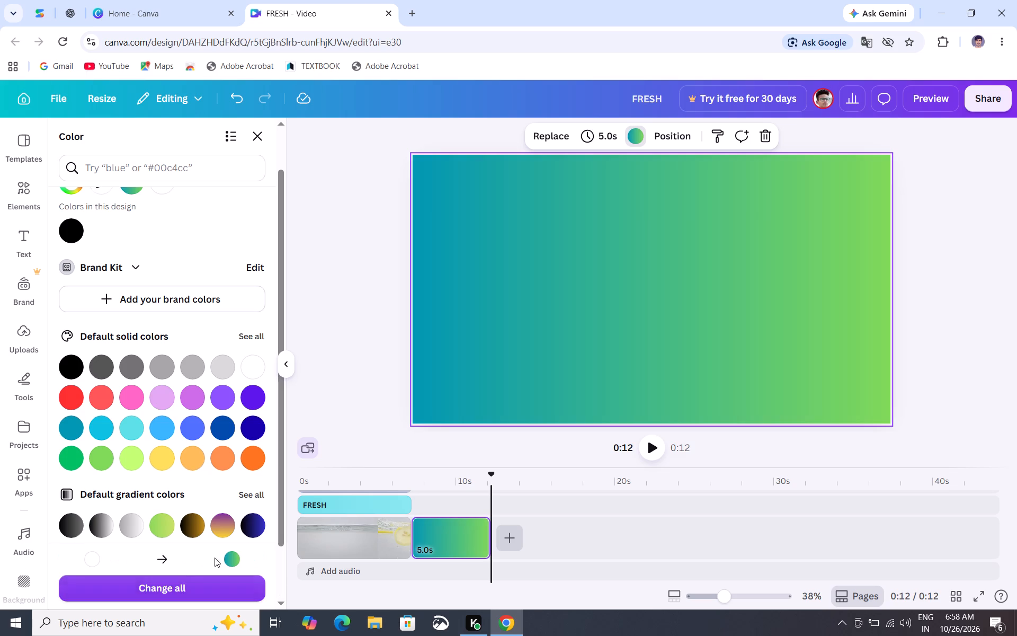
click(654, 448)
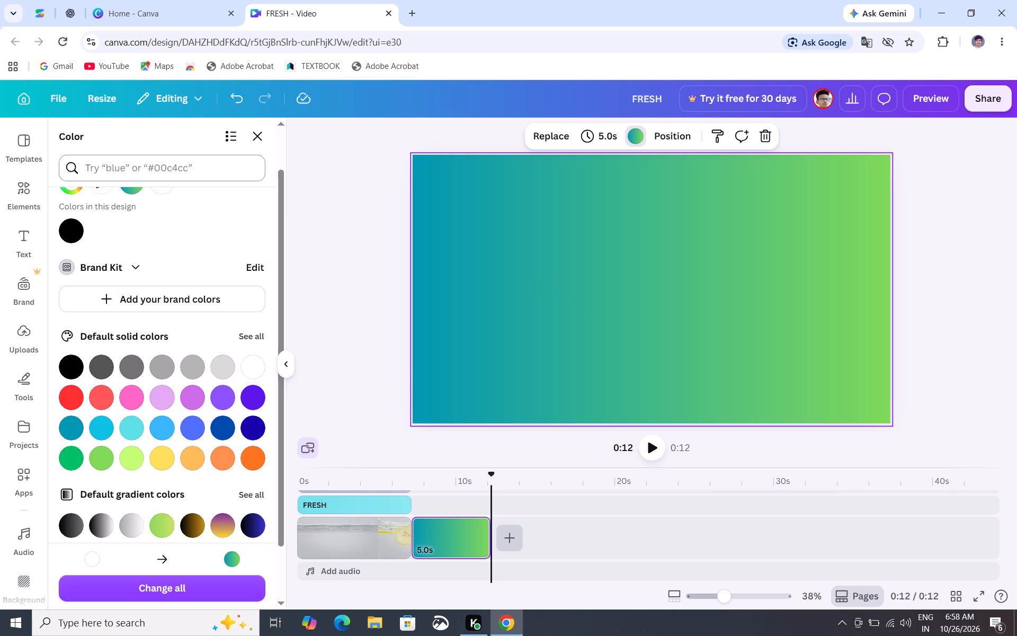
Change the blank clip's background gradient to the circular style centred at 50% 50%.
scroll(167, 383, up, 2)
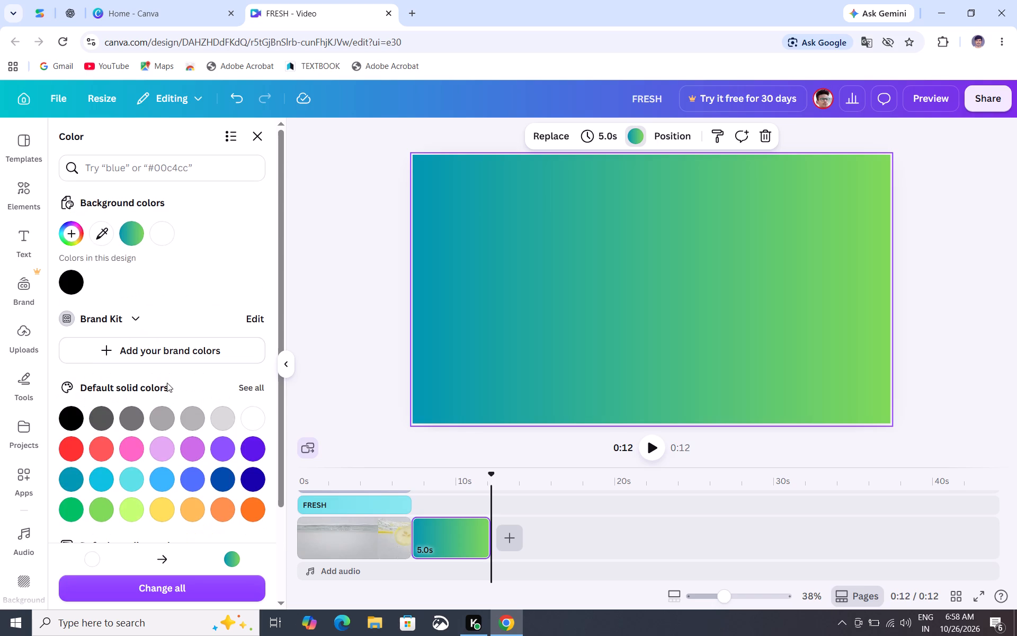
scroll(162, 375, down, 3)
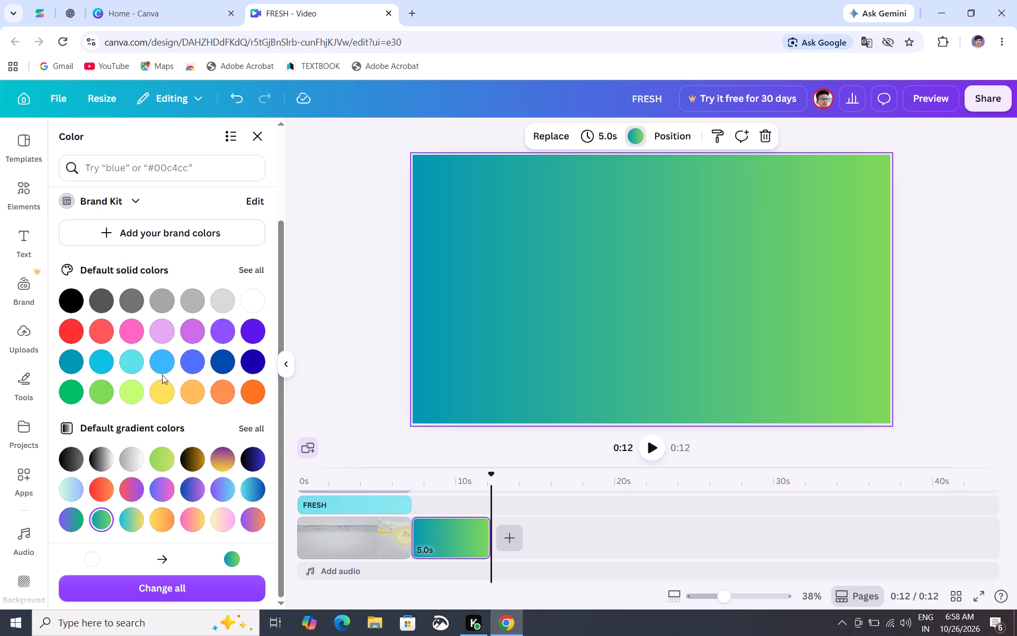
scroll(162, 375, up, 2)
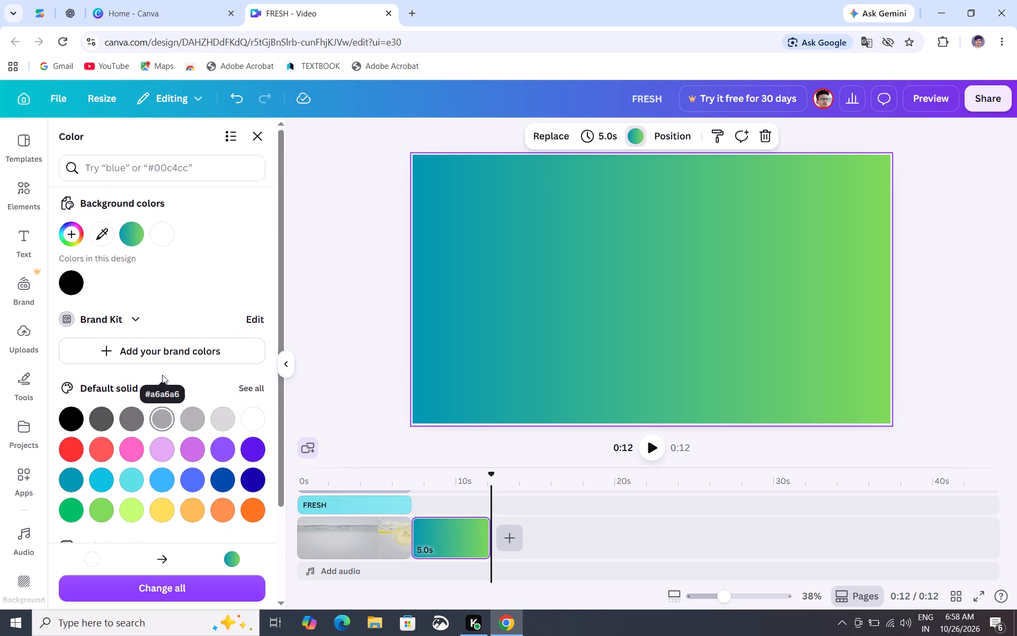
scroll(162, 375, up, 2)
scroll(162, 375, down, 5)
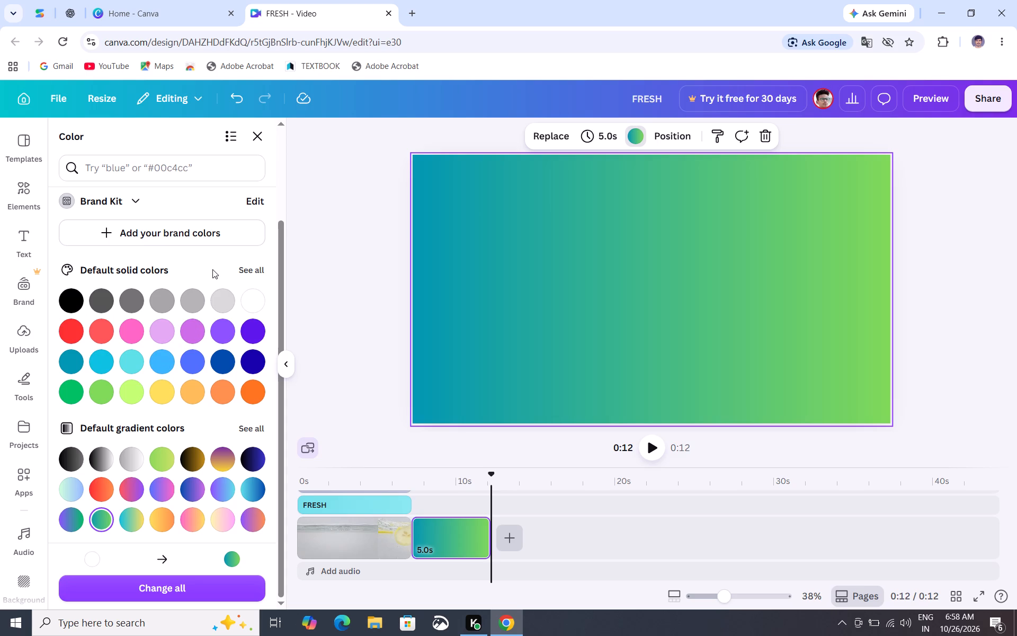
scroll(212, 269, up, 2)
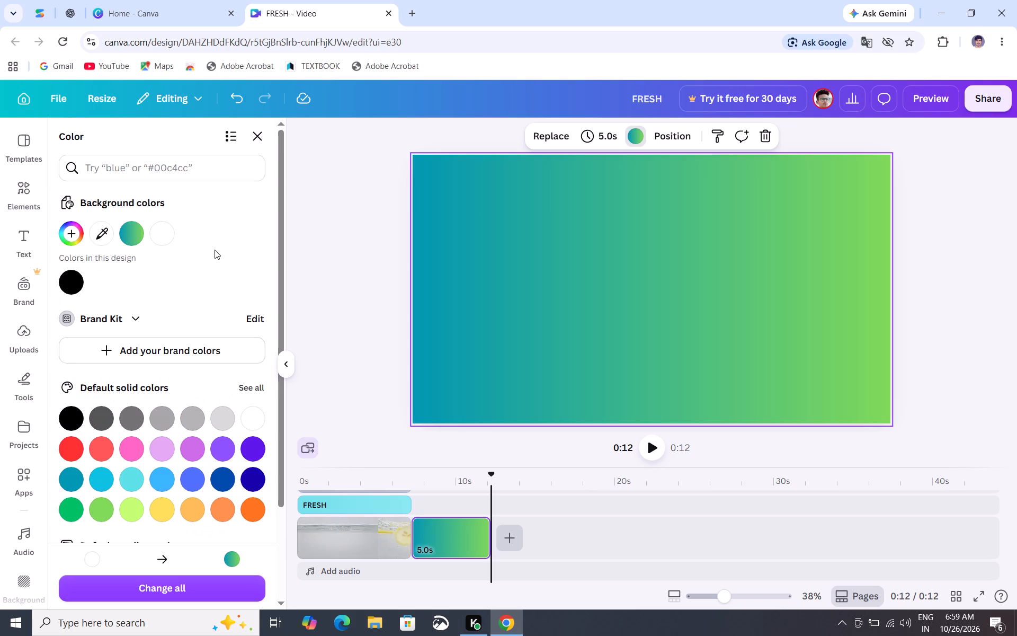
click(63, 227)
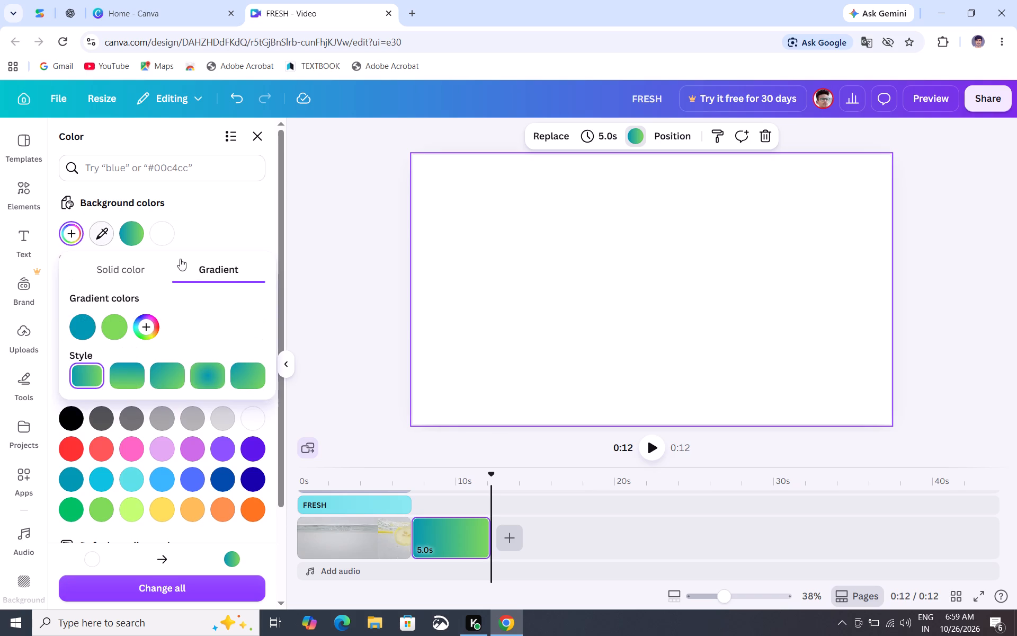
click(212, 370)
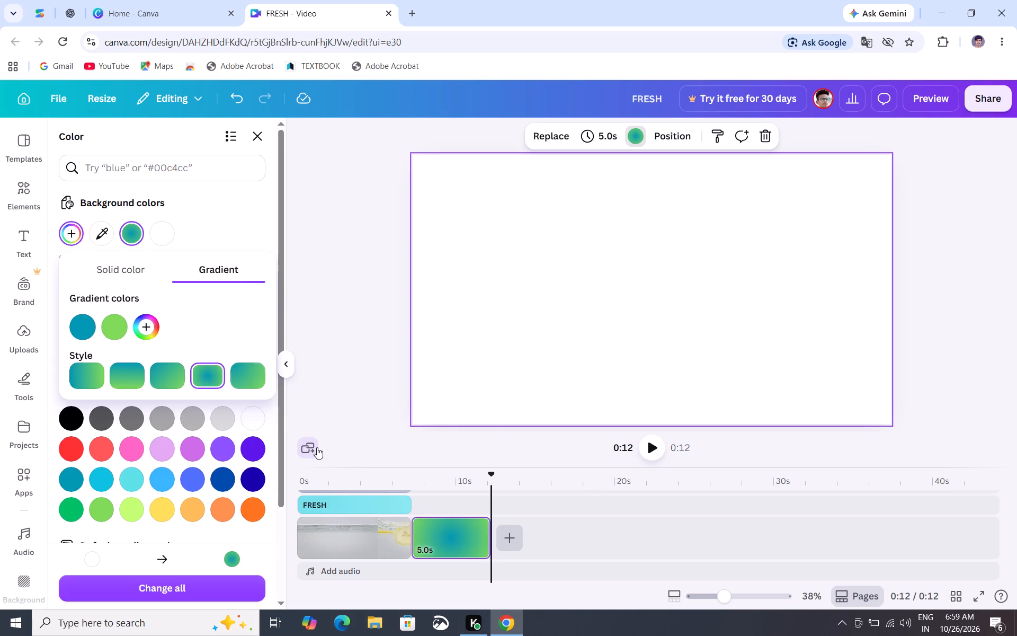
click(442, 527)
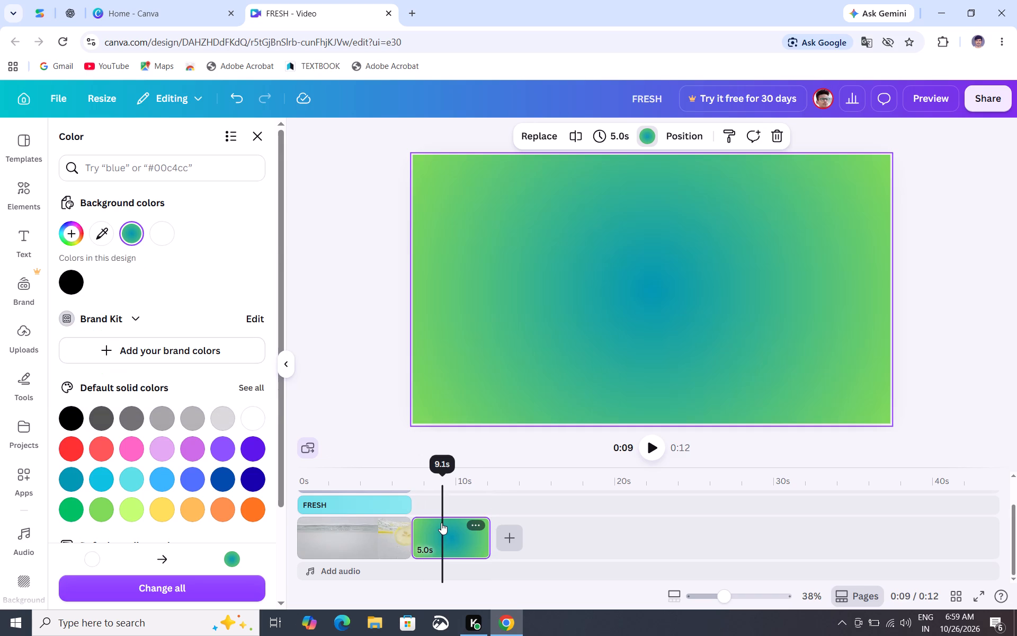
click(130, 235)
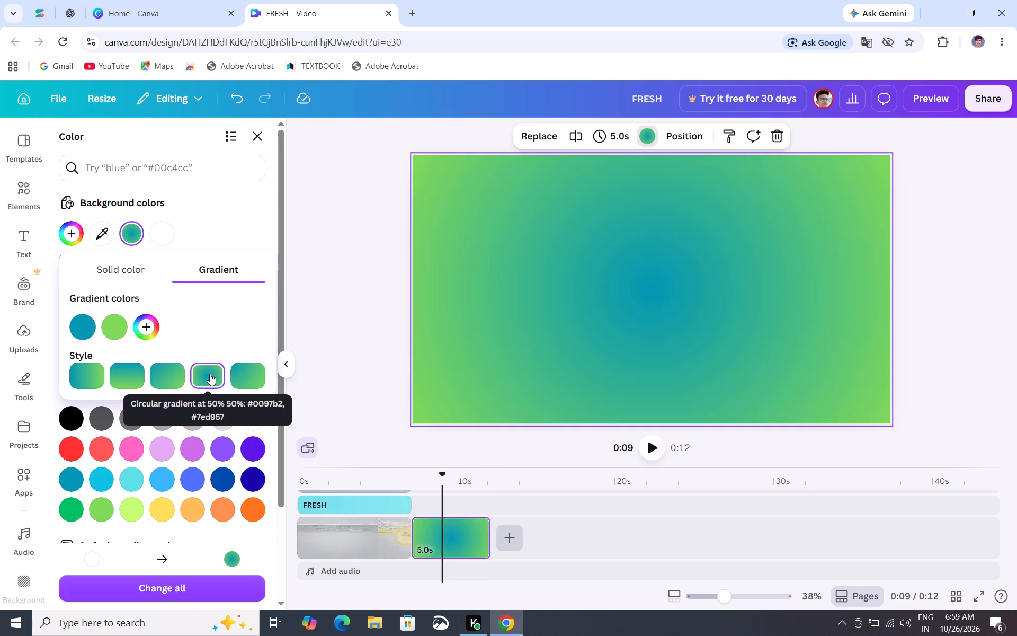
click(210, 374)
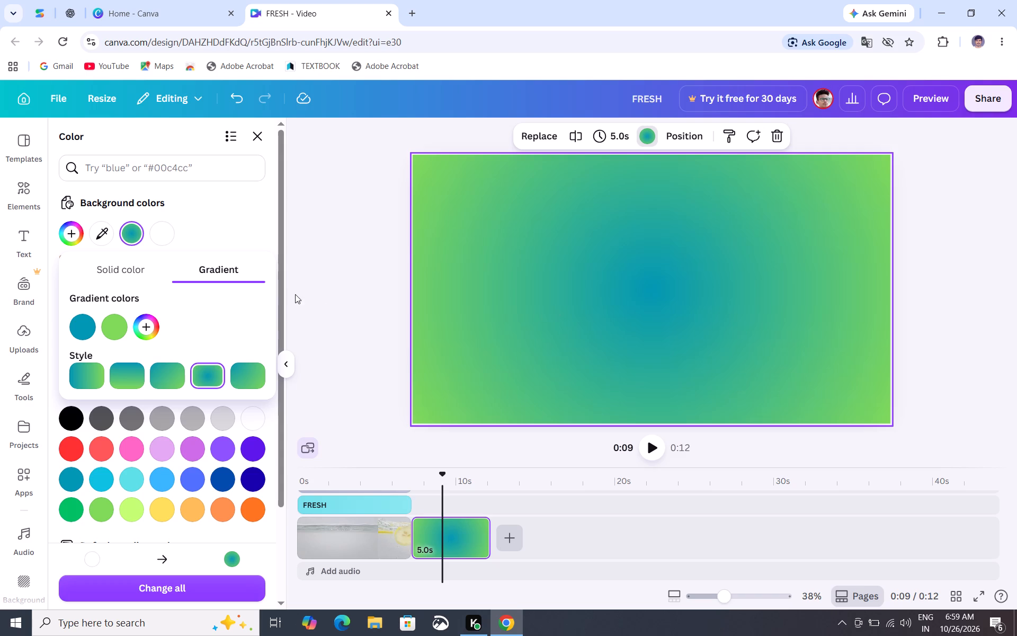
Adjust the circular gradient's first colour to the brighter teal #0DB8C8.
click(86, 321)
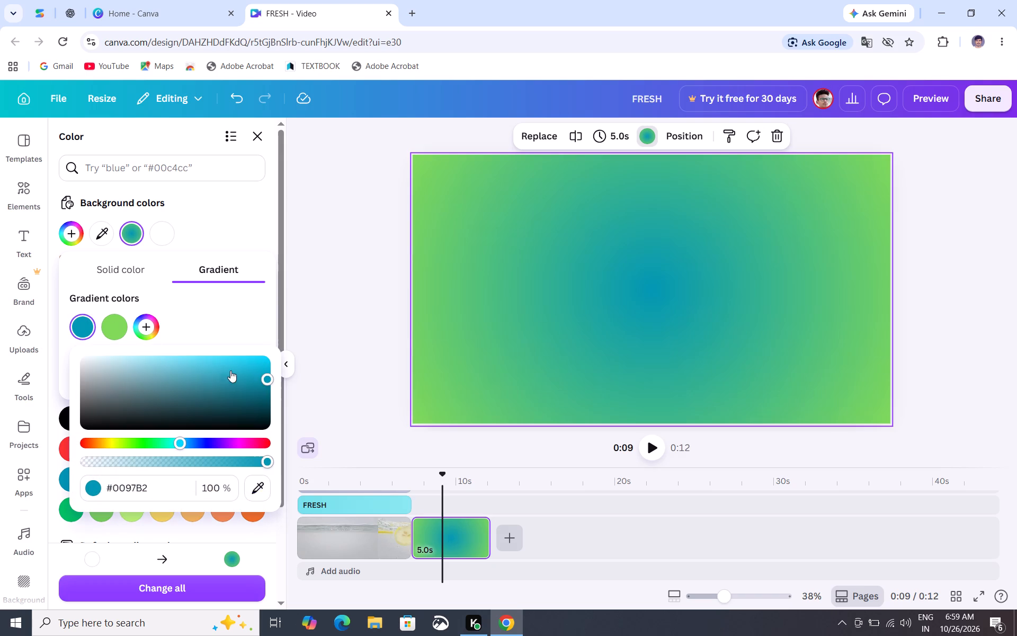
drag(265, 375, 261, 357)
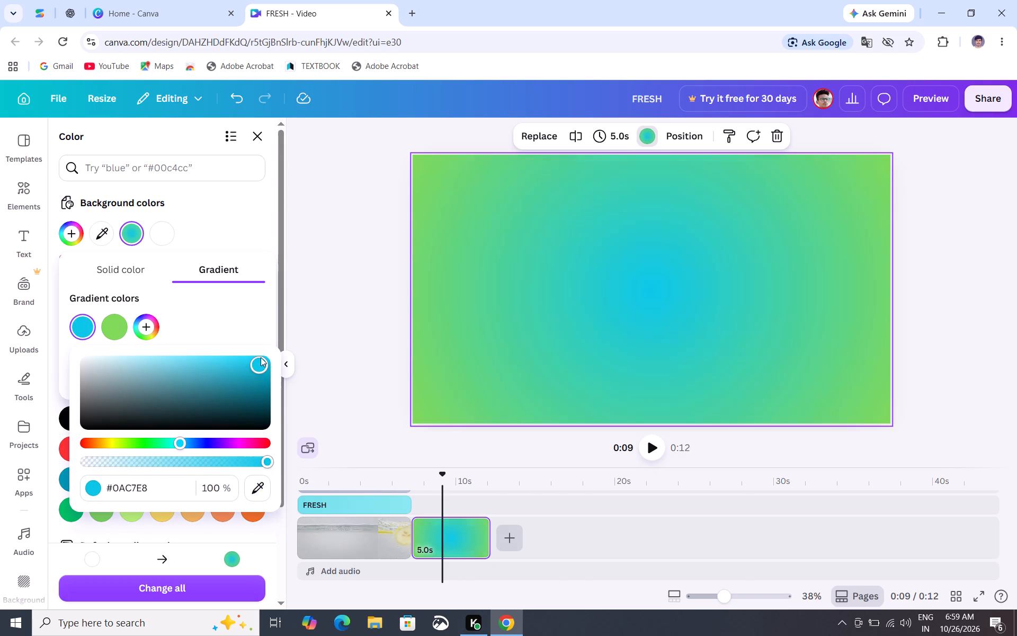
drag(261, 357, 258, 358)
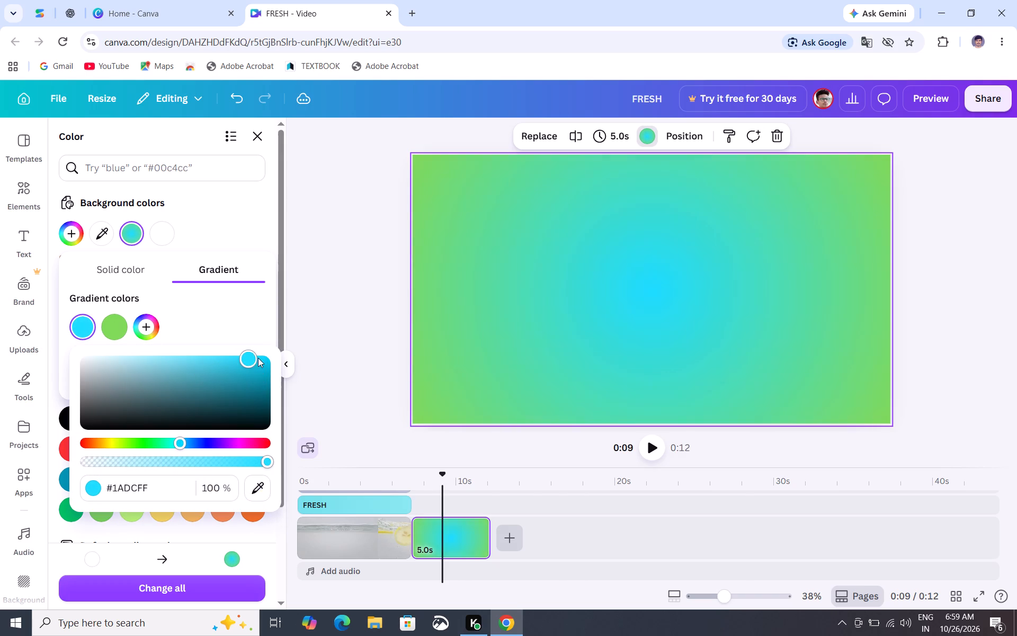
drag(258, 358, 265, 360)
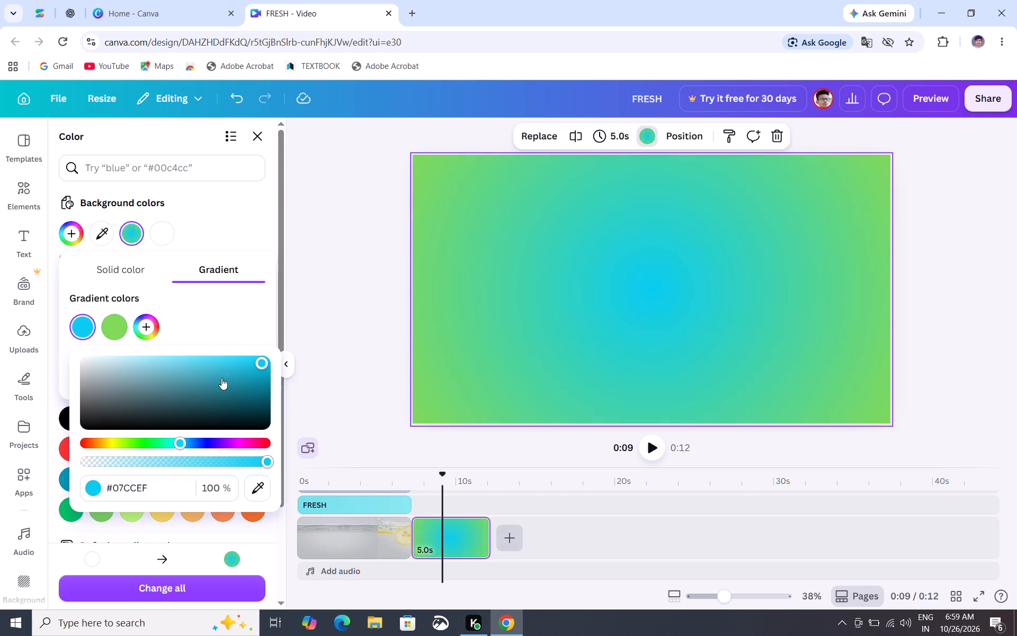
click(181, 445)
drag(257, 360, 251, 377)
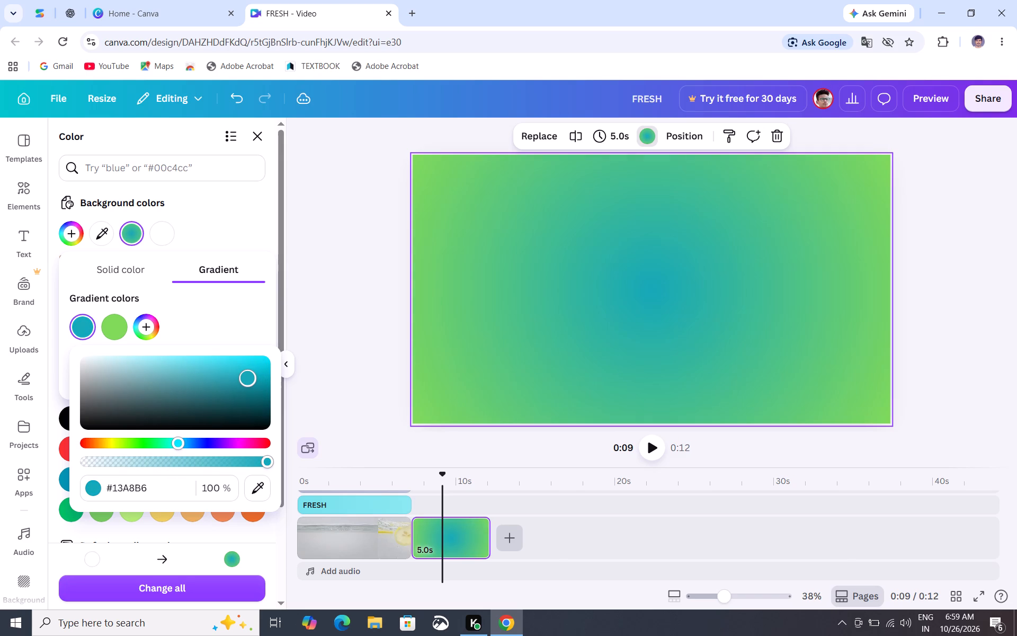
drag(251, 377, 257, 373)
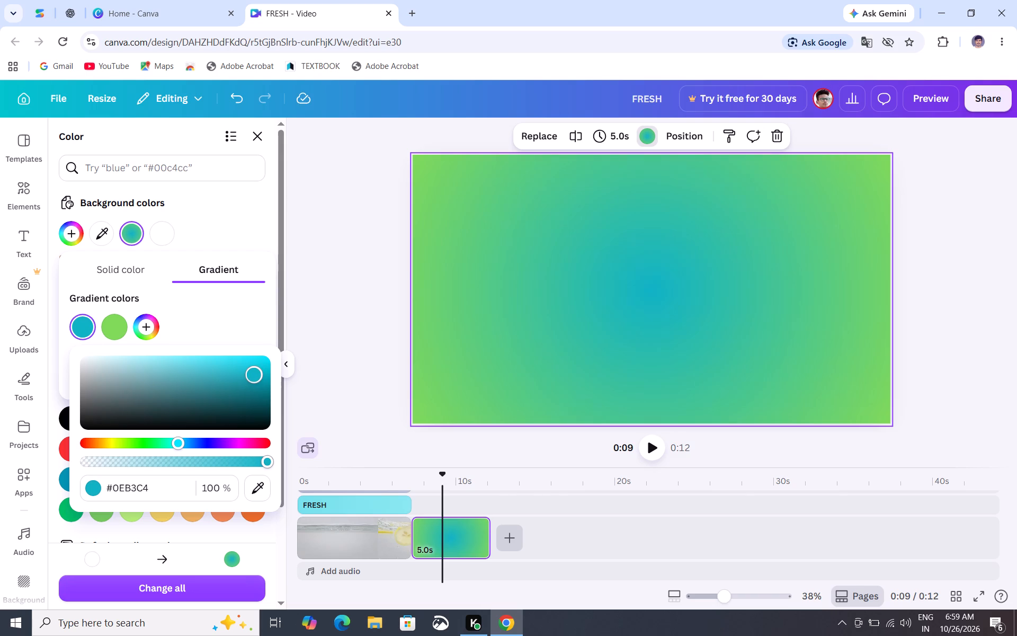
drag(257, 373, 258, 372)
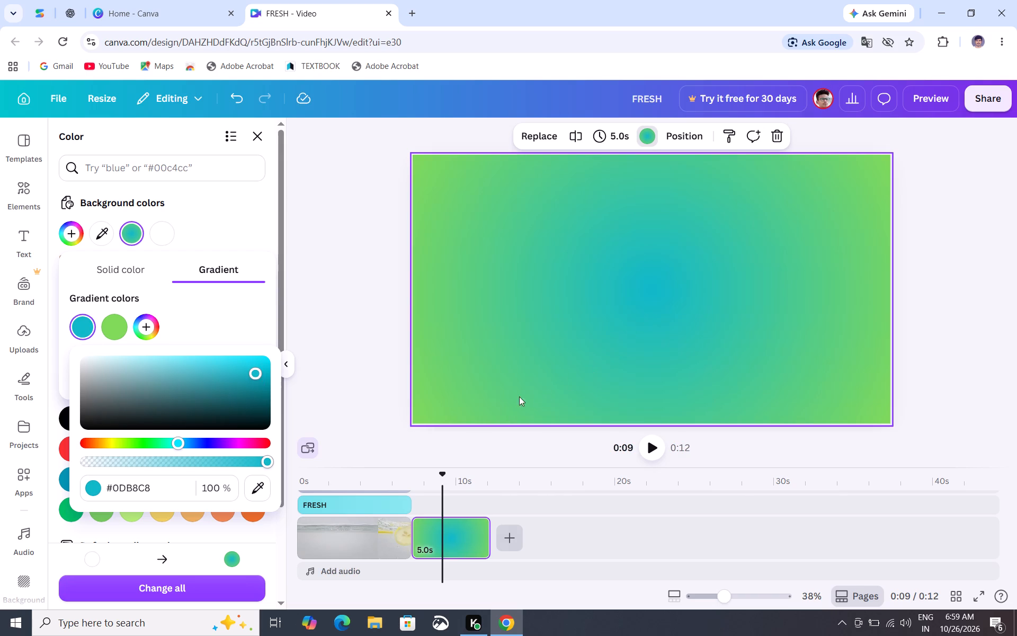
Adjust the circular gradient's second colour to the darker green #5CA23E and finish the colour editing.
click(107, 328)
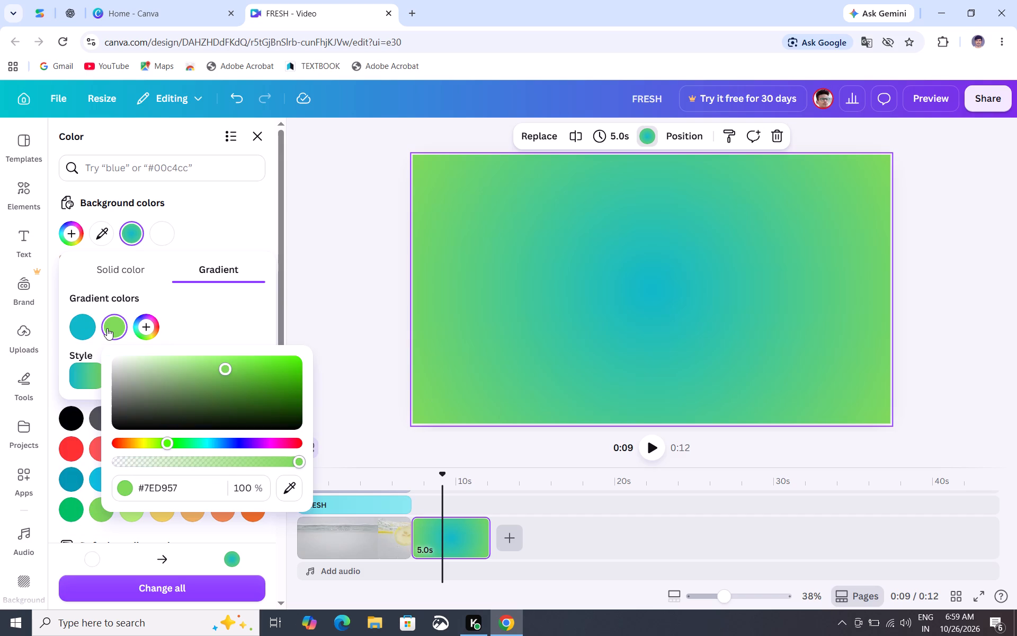
drag(226, 365, 218, 372)
drag(218, 372, 244, 372)
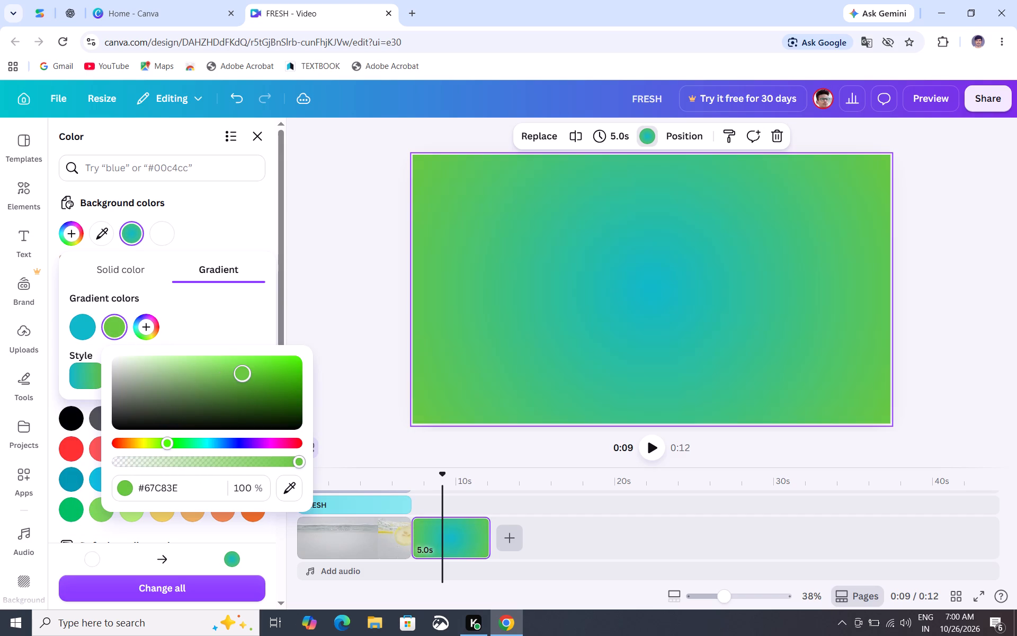
drag(244, 372, 229, 383)
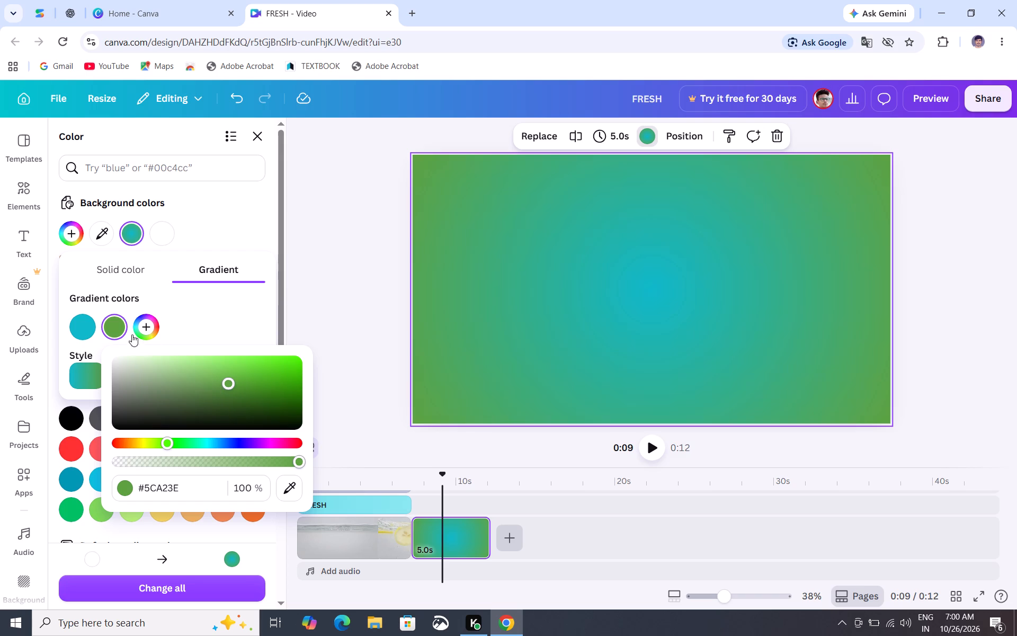
click(76, 334)
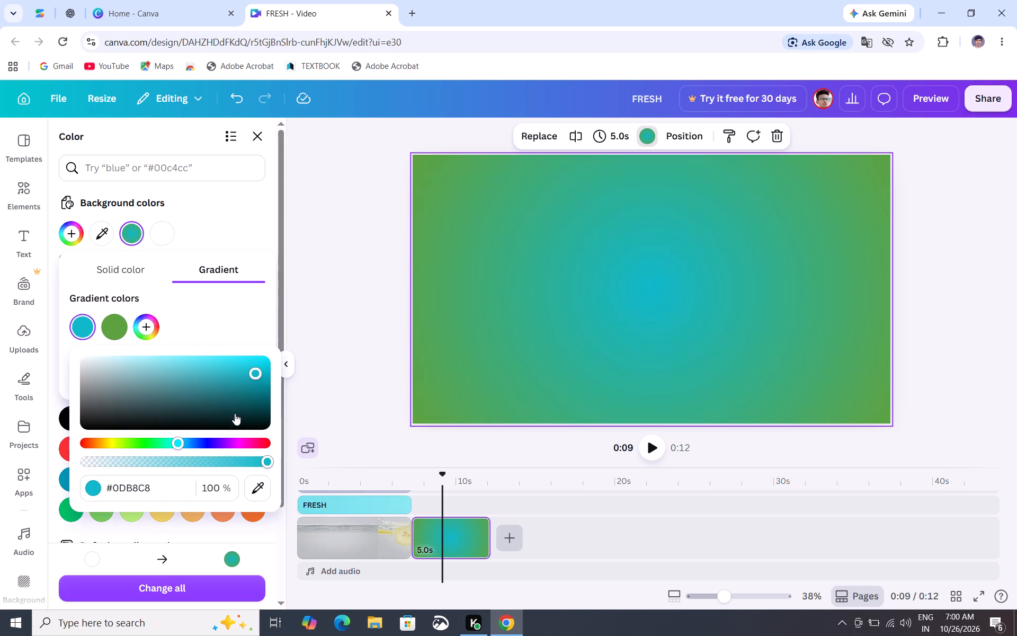
click(368, 375)
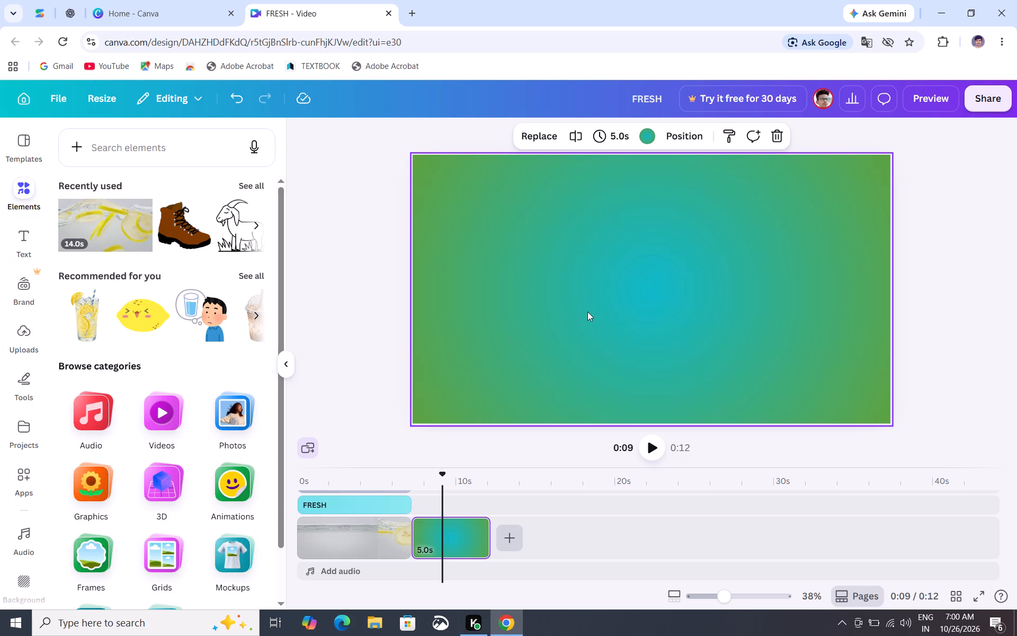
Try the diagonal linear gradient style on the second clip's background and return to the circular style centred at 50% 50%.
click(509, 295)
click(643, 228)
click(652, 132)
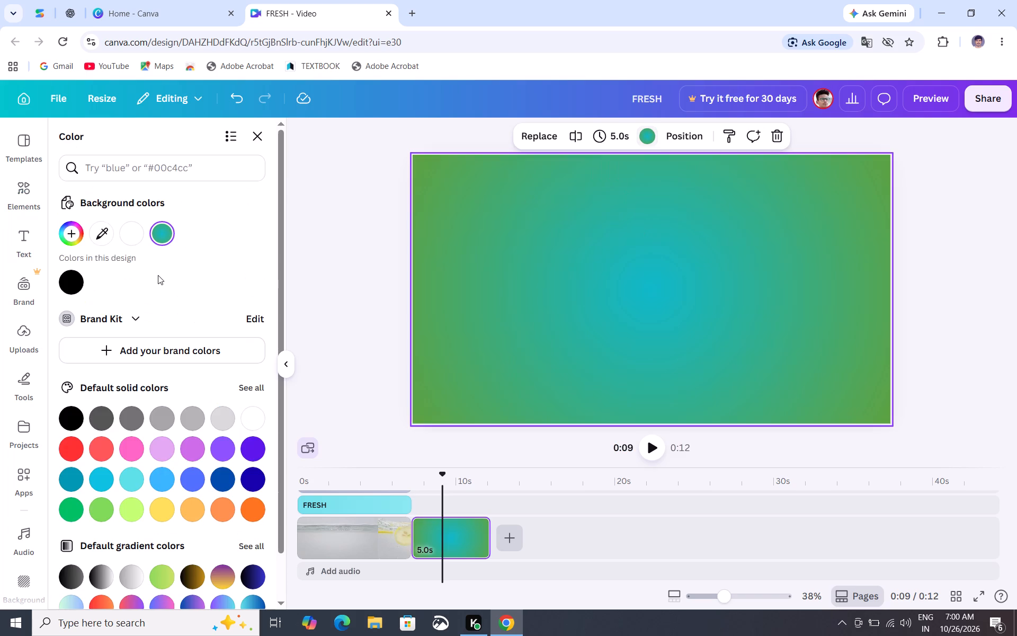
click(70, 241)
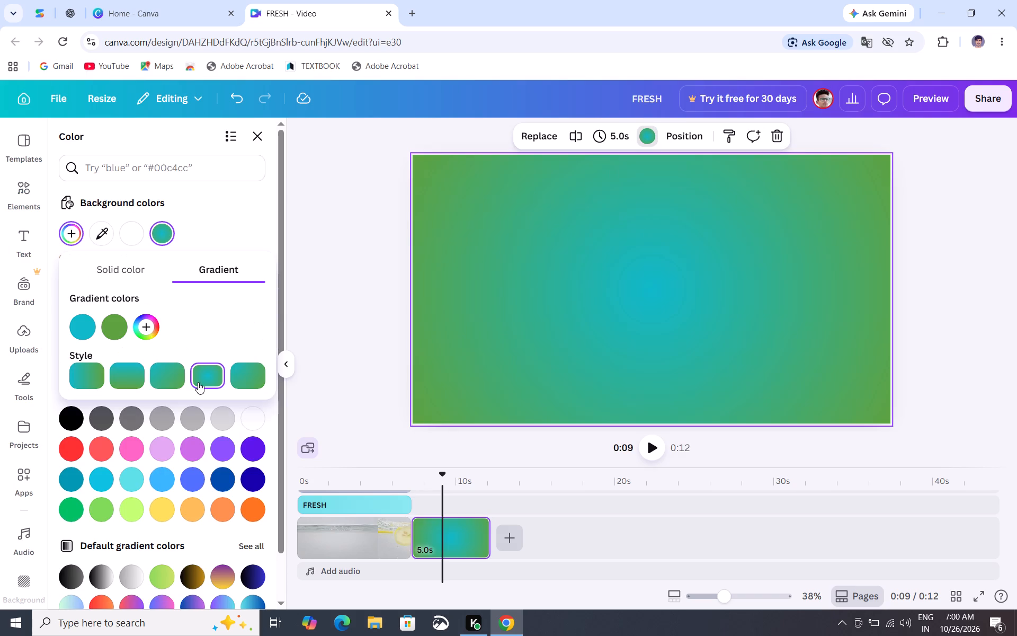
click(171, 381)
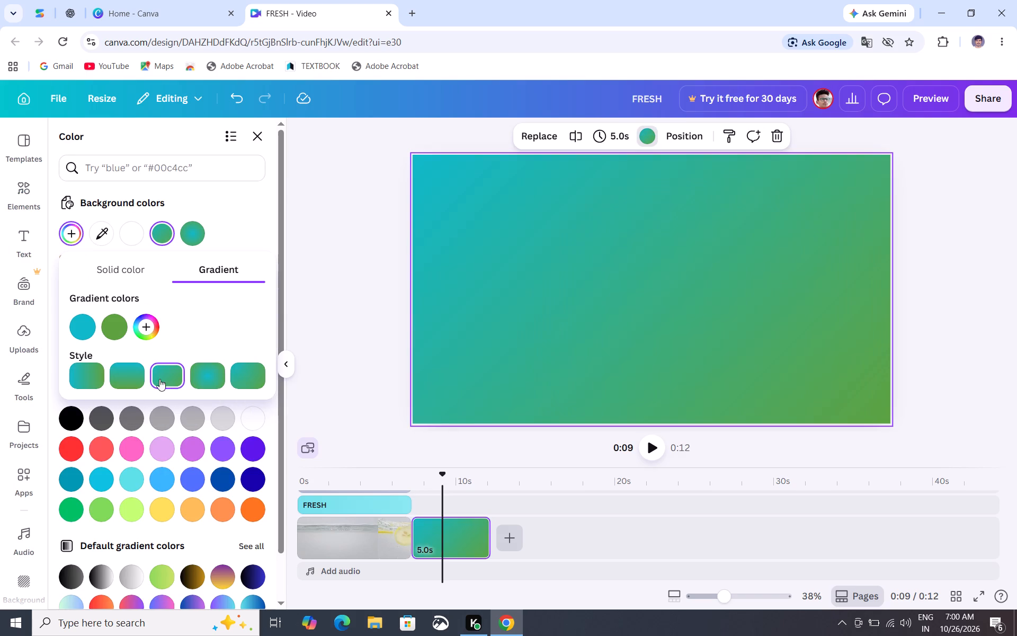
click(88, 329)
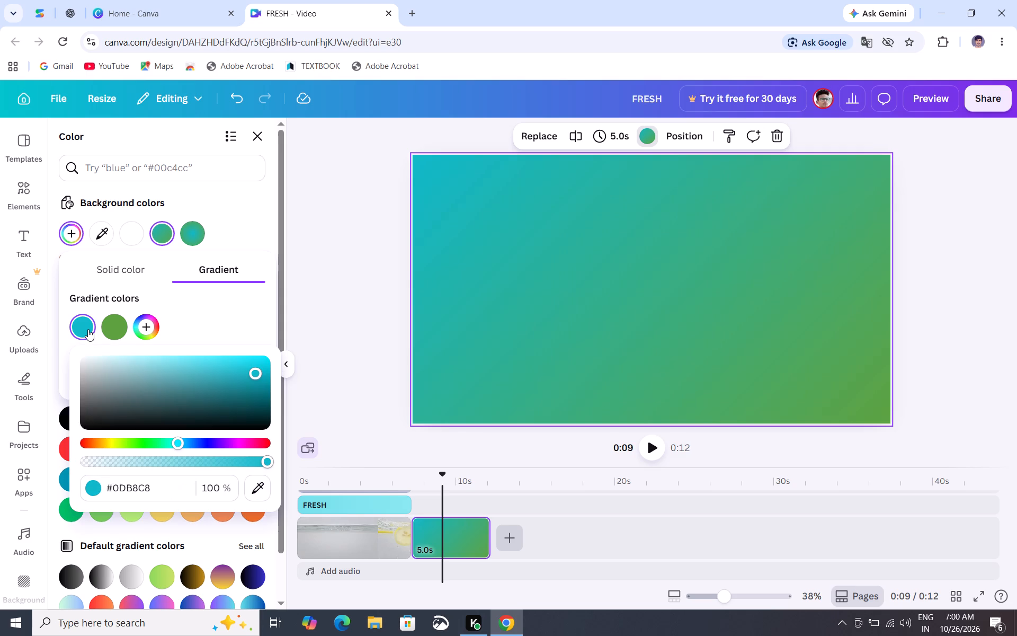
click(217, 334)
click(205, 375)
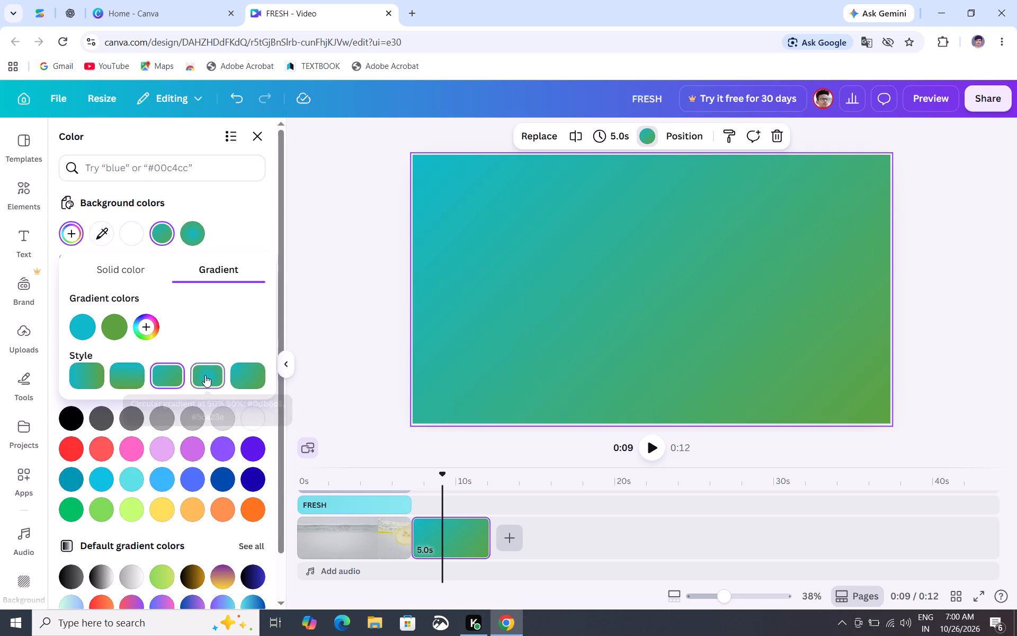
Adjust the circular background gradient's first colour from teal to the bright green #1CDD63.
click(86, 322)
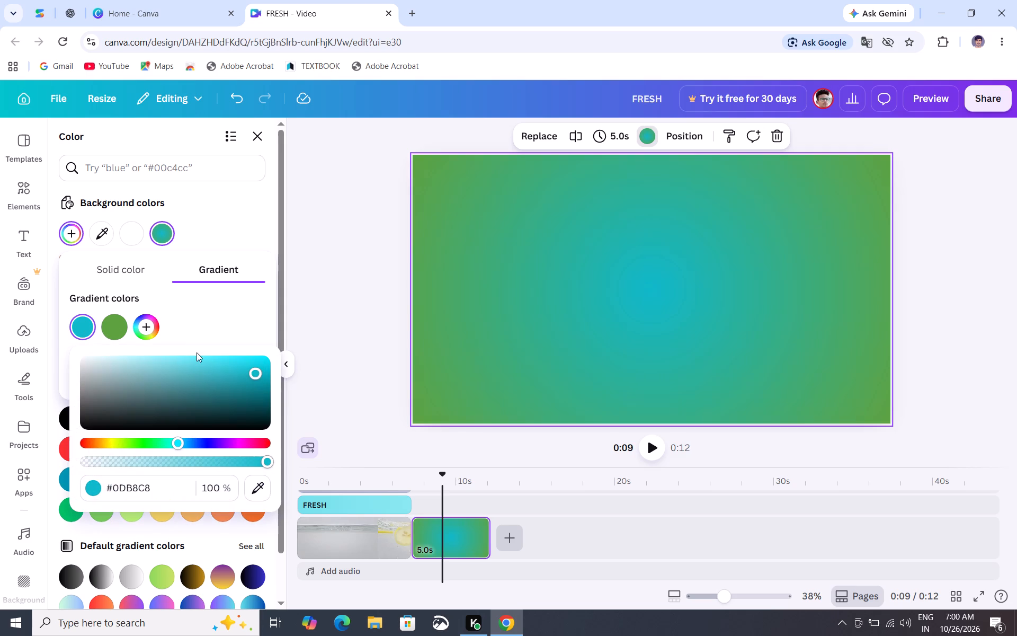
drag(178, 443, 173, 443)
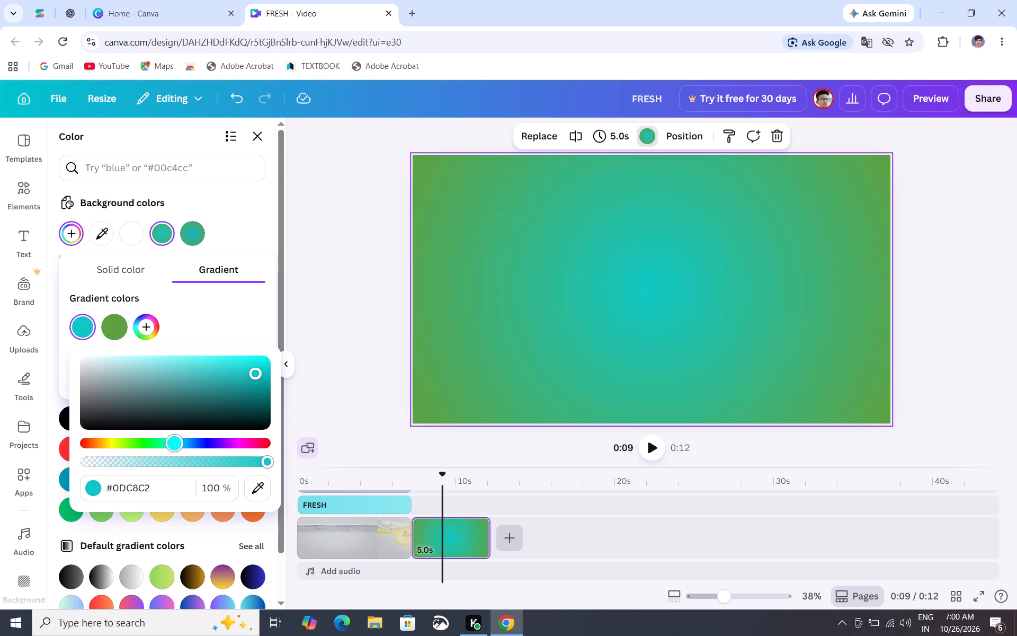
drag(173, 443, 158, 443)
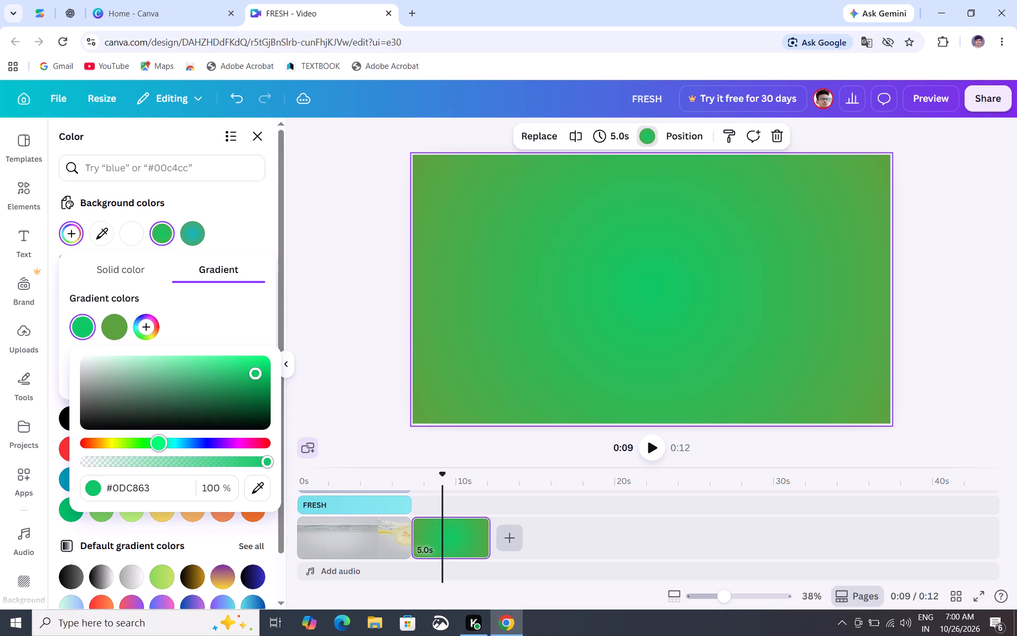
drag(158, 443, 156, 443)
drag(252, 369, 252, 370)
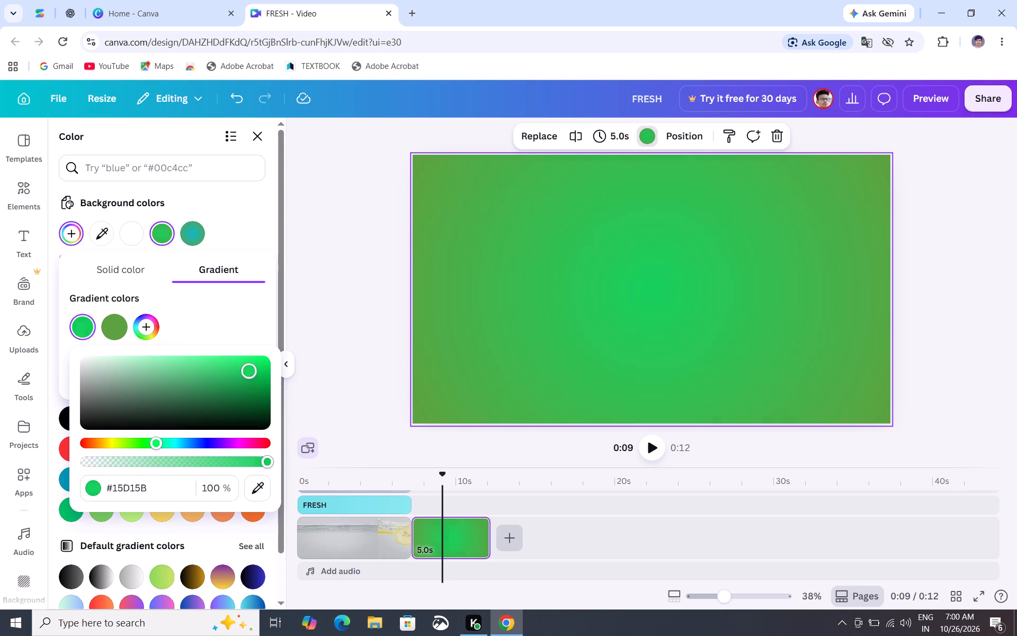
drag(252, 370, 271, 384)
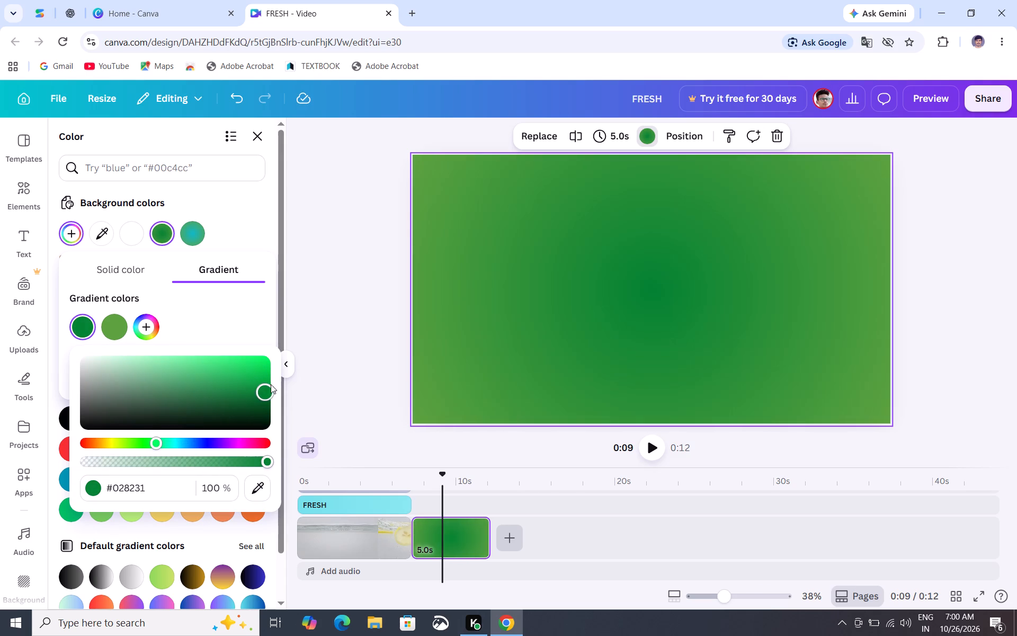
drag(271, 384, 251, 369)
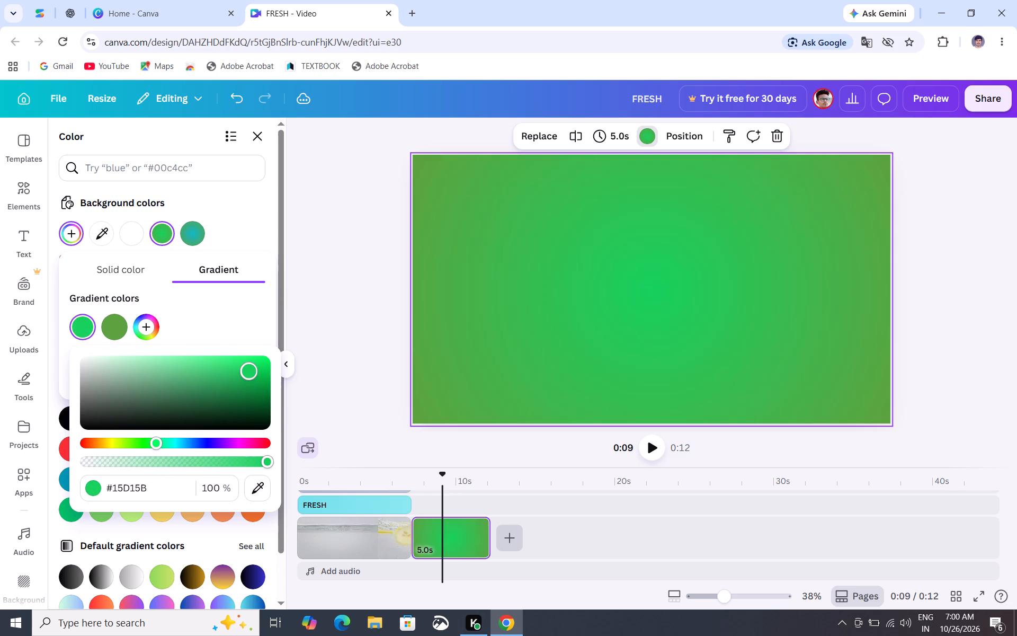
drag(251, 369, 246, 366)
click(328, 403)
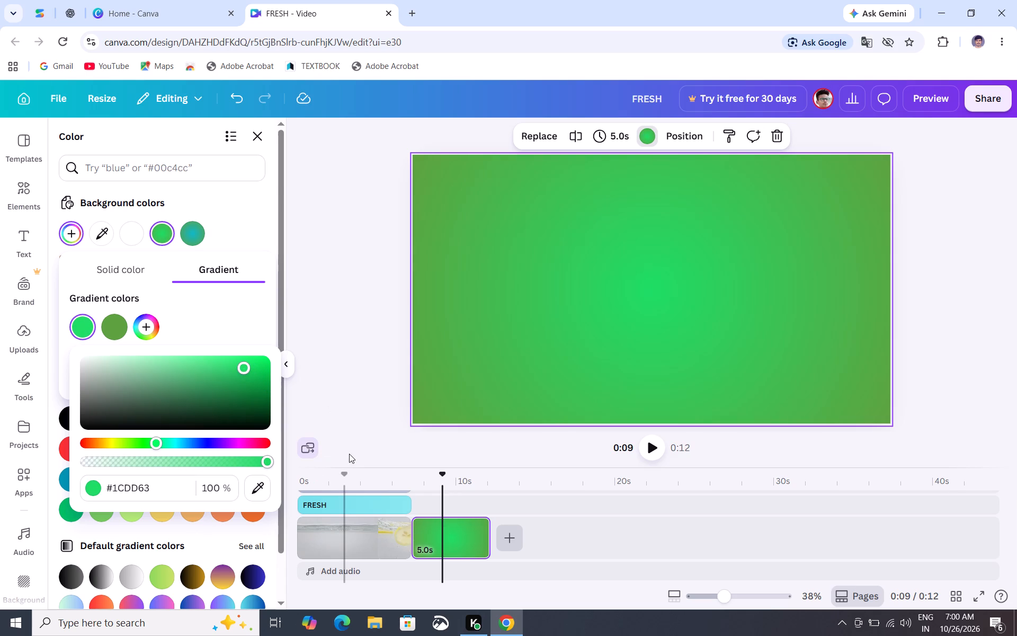
Reapply the default teal-to-green linear gradient (#0097b2, #7ed957) as the second clip's background.
click(455, 534)
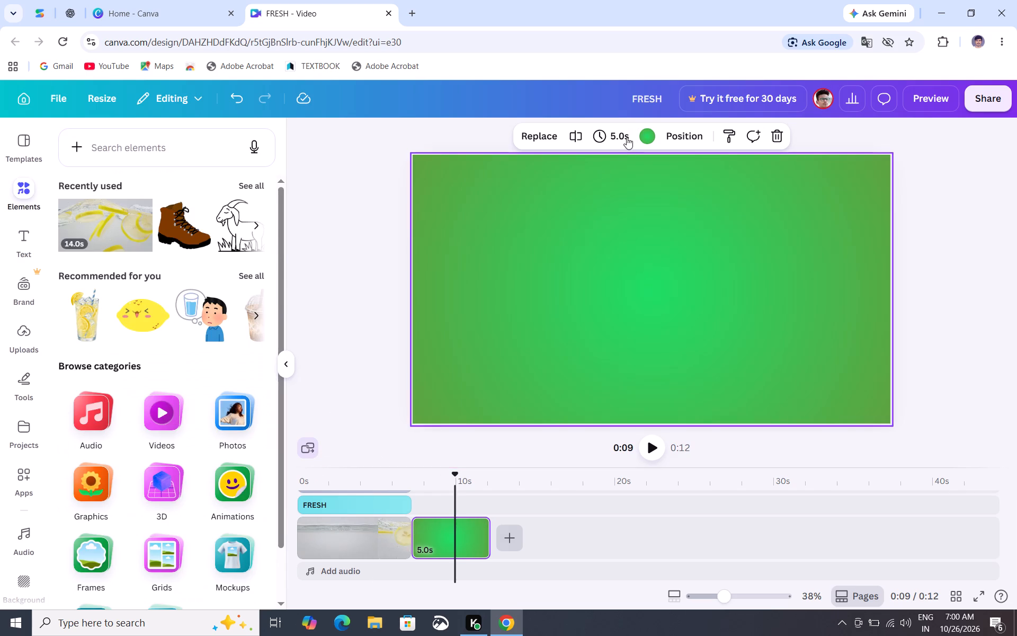
click(645, 130)
scroll(148, 483, down, 3)
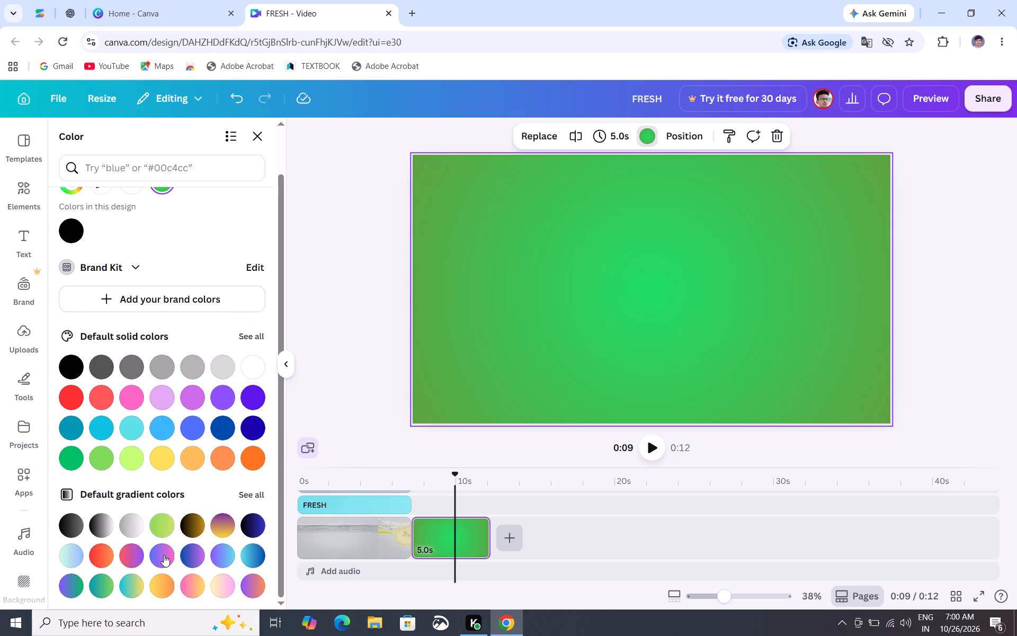
click(101, 586)
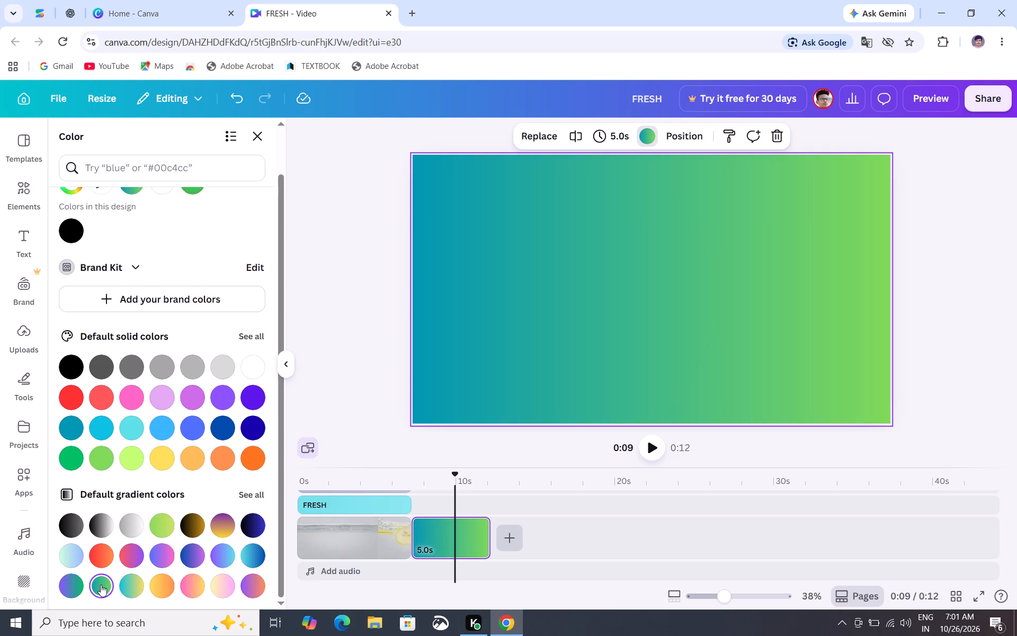
double_click(101, 585)
Try the other gradient styles on the clip's background and settle on the circular style centred at 50% 50%.
scroll(112, 233, up, 2)
click(78, 235)
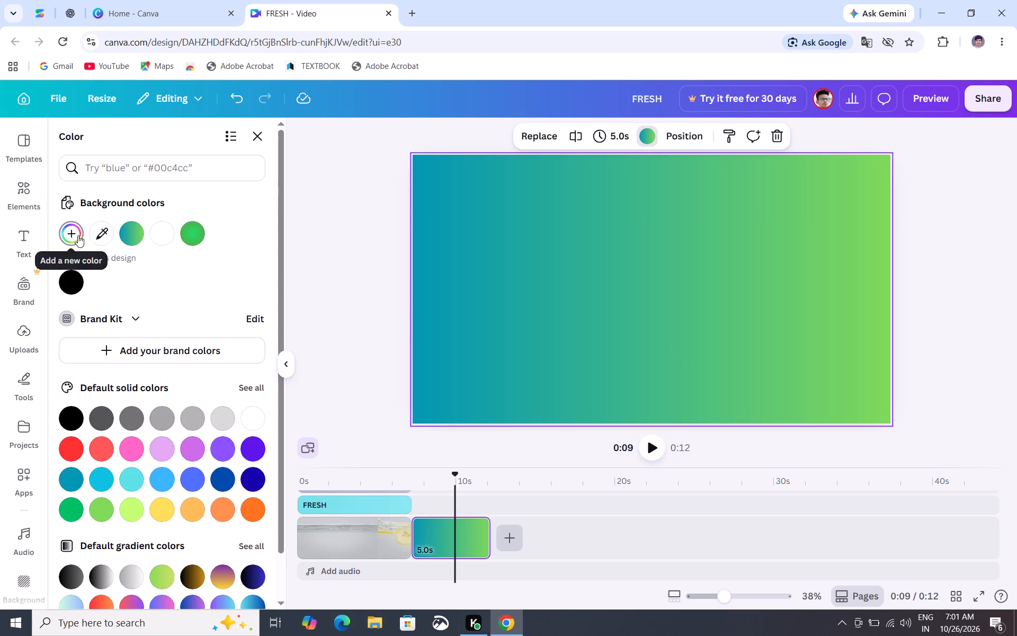
click(202, 374)
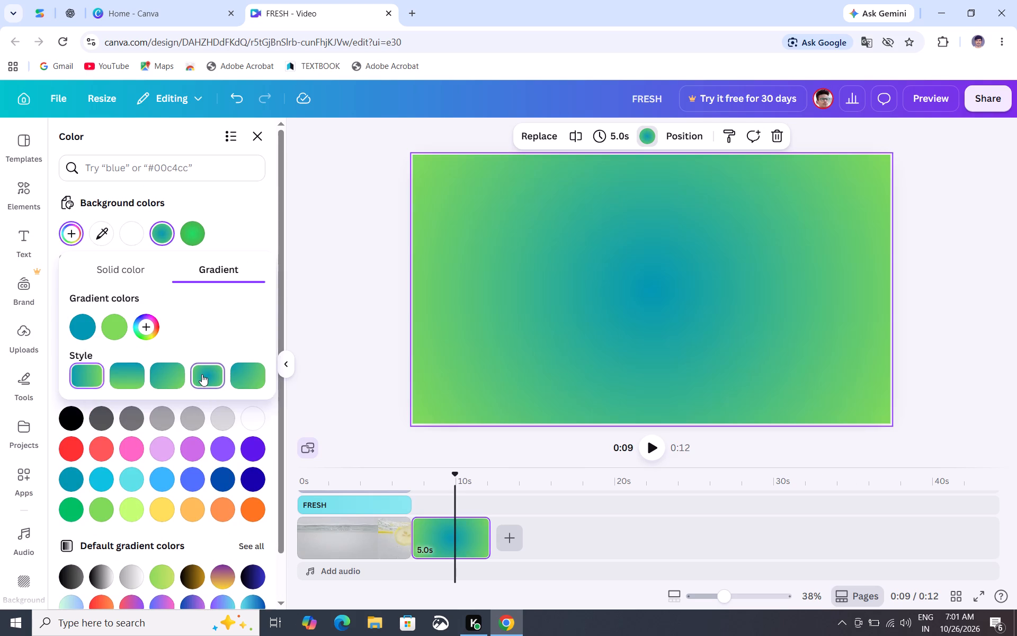
click(239, 374)
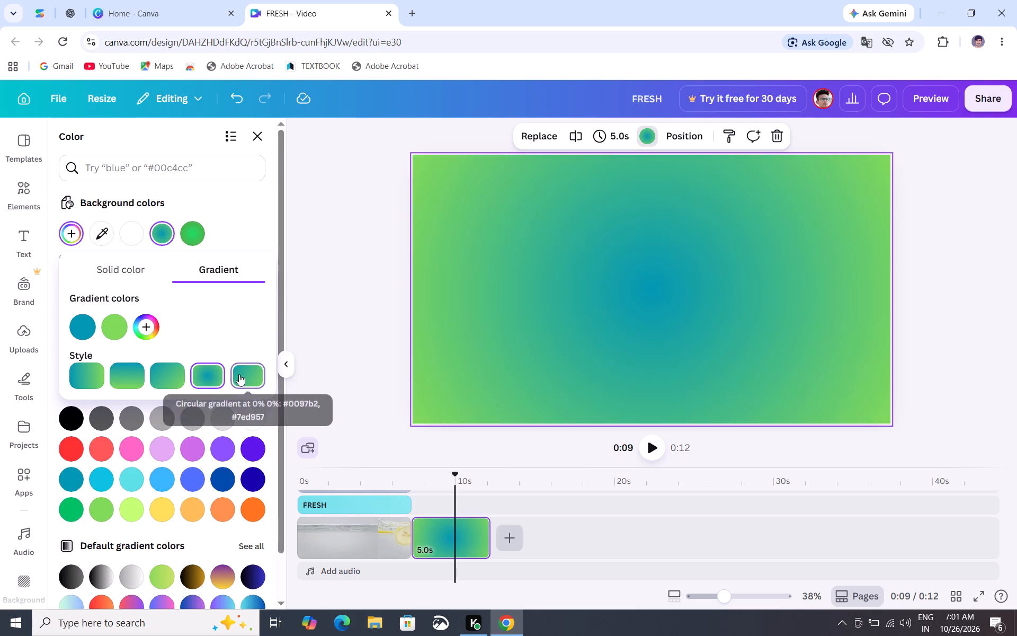
click(158, 377)
click(131, 376)
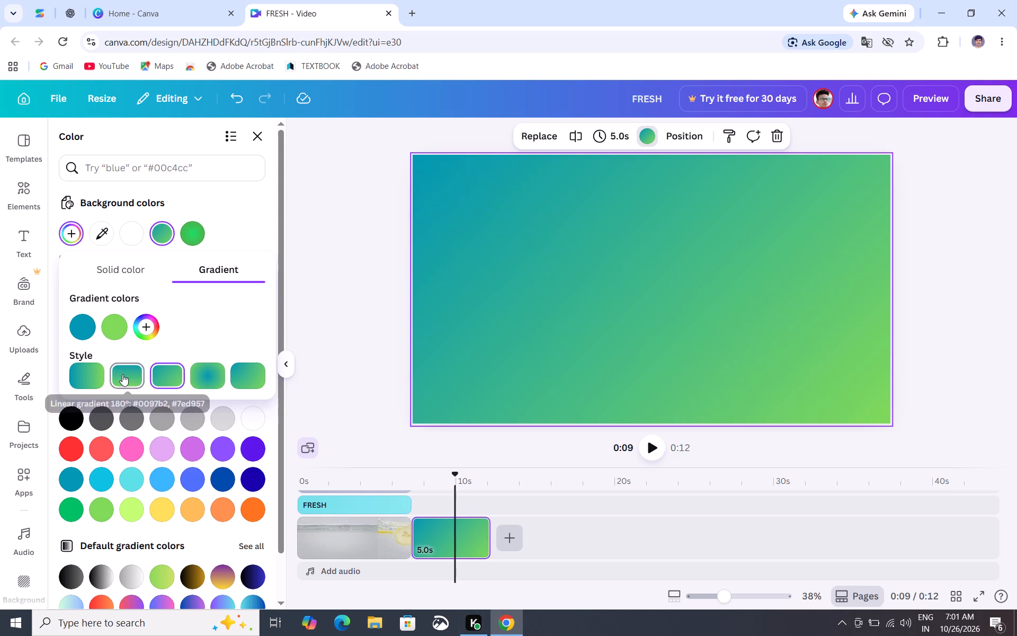
click(96, 372)
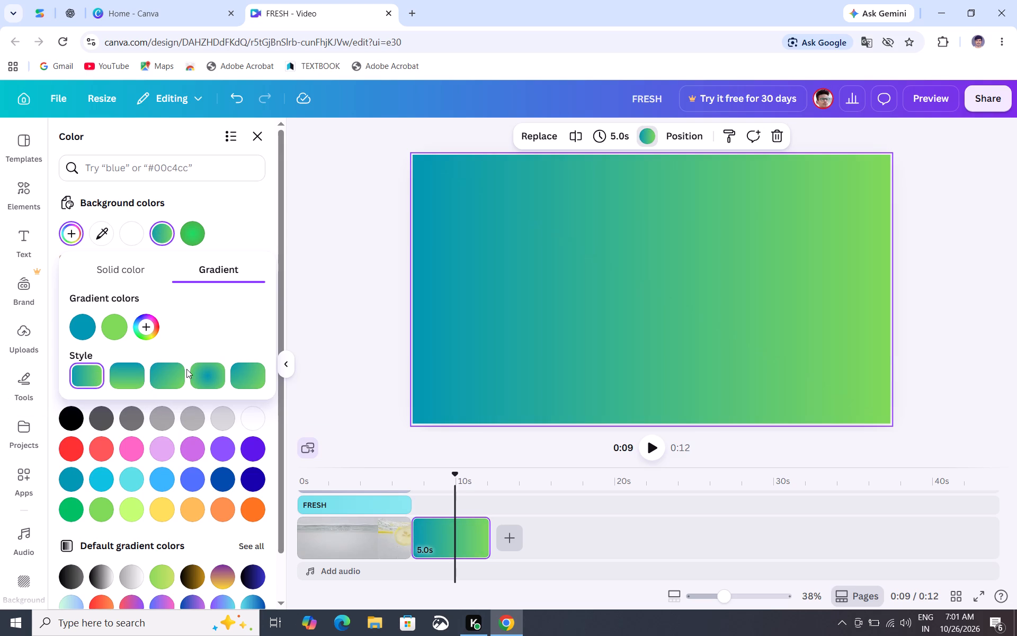
click(201, 369)
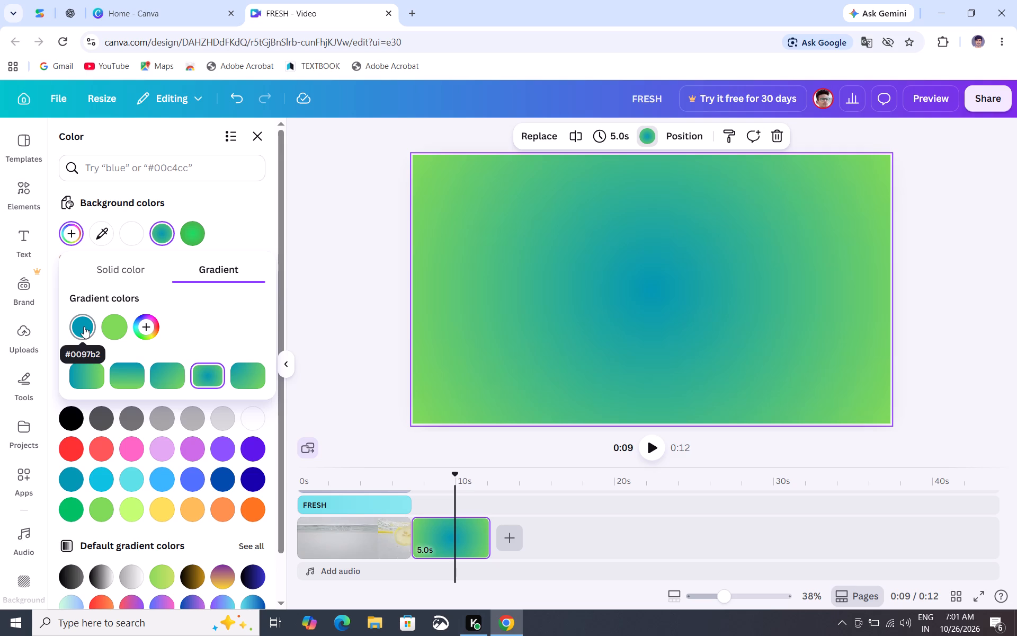
Swap the order of the two gradient colours so green #7ED957 comes first and teal #0097b2 second.
drag(84, 326, 98, 326)
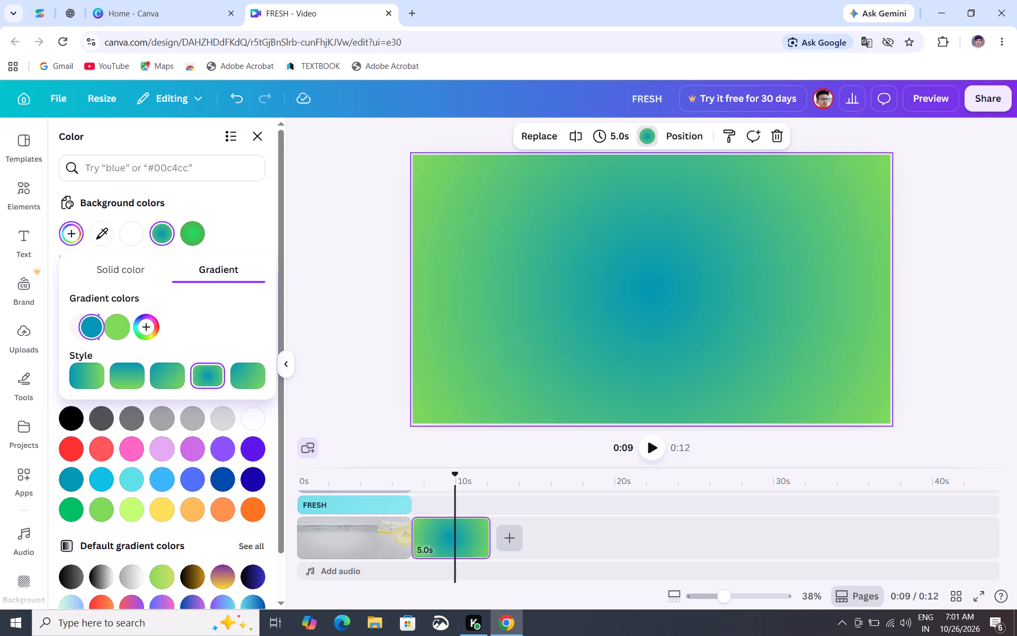
drag(98, 326, 130, 326)
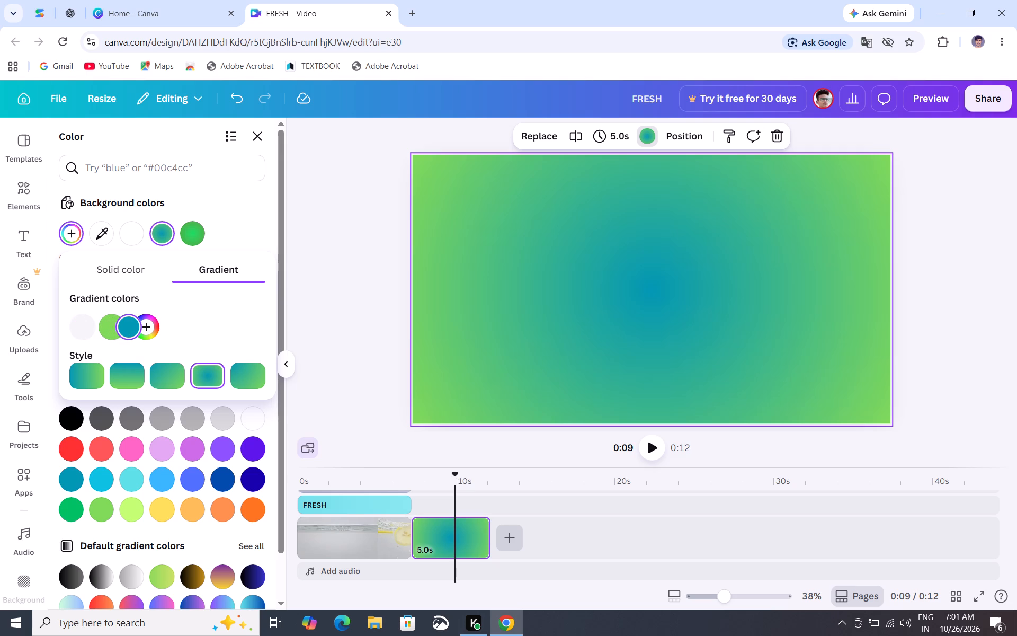
drag(130, 326, 90, 324)
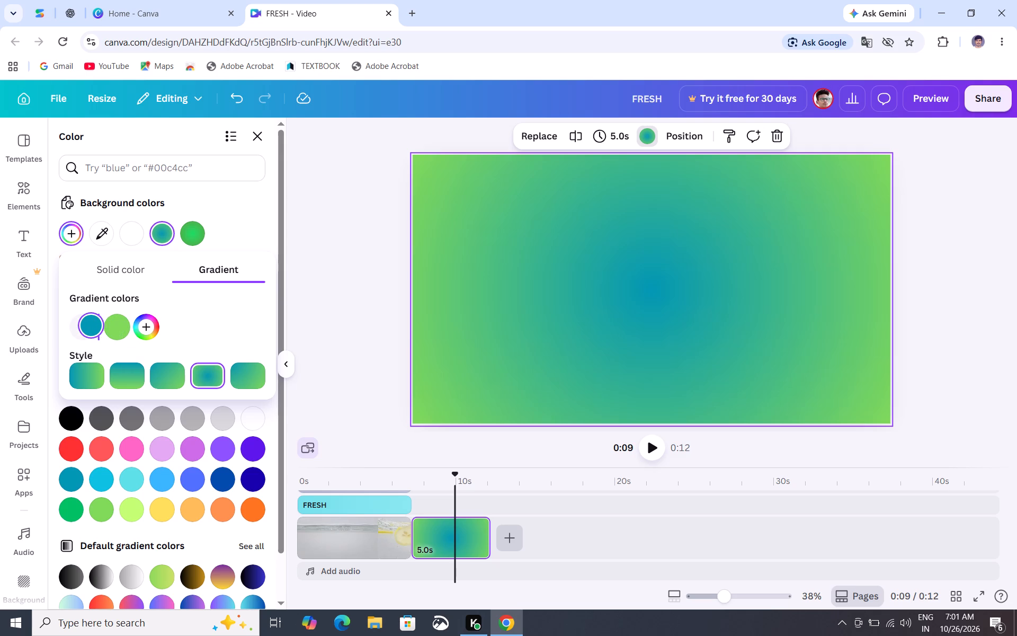
drag(110, 321, 61, 320)
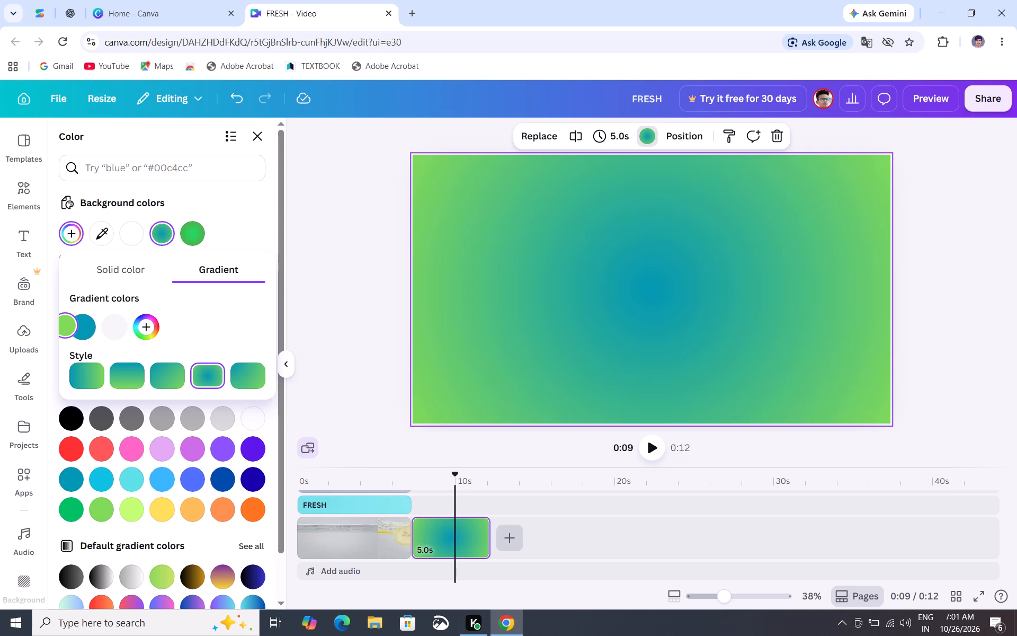
drag(61, 320, 60, 320)
drag(110, 322, 108, 334)
drag(108, 334, 56, 314)
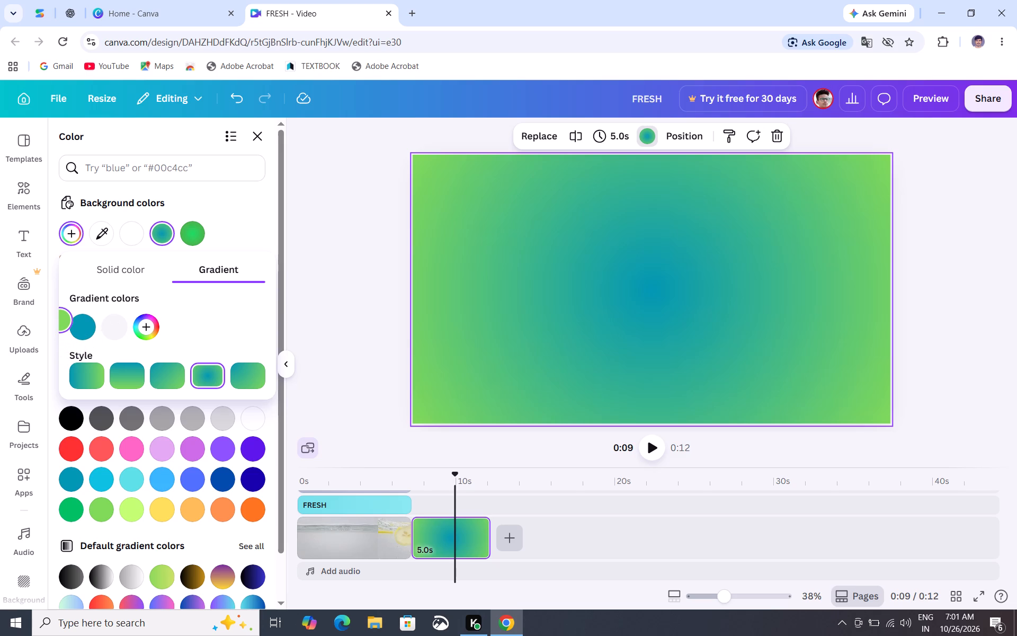
drag(80, 321, 134, 324)
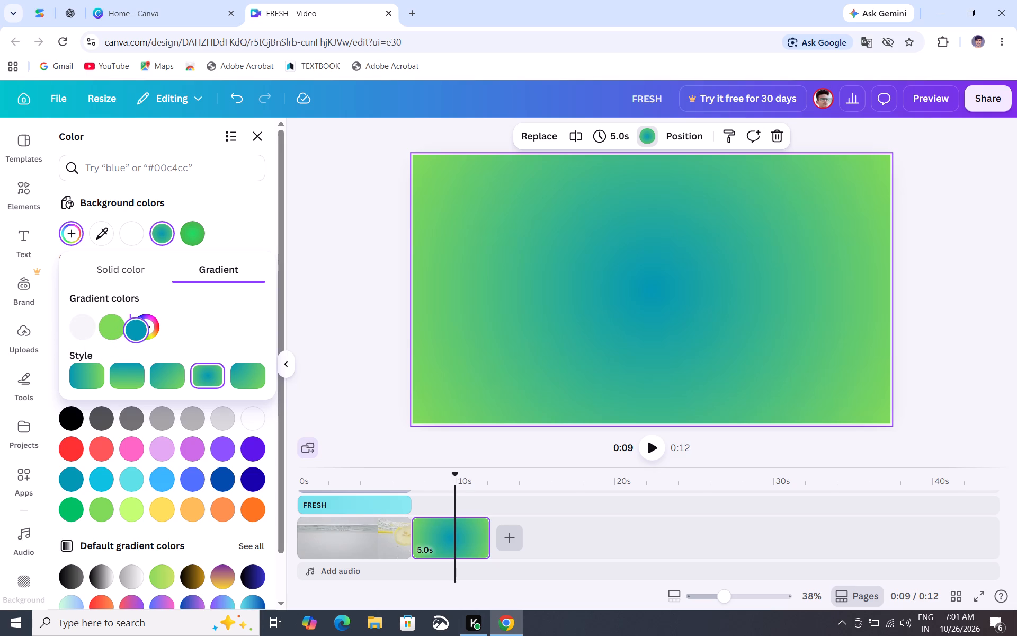
drag(134, 324, 125, 321)
key(Left)
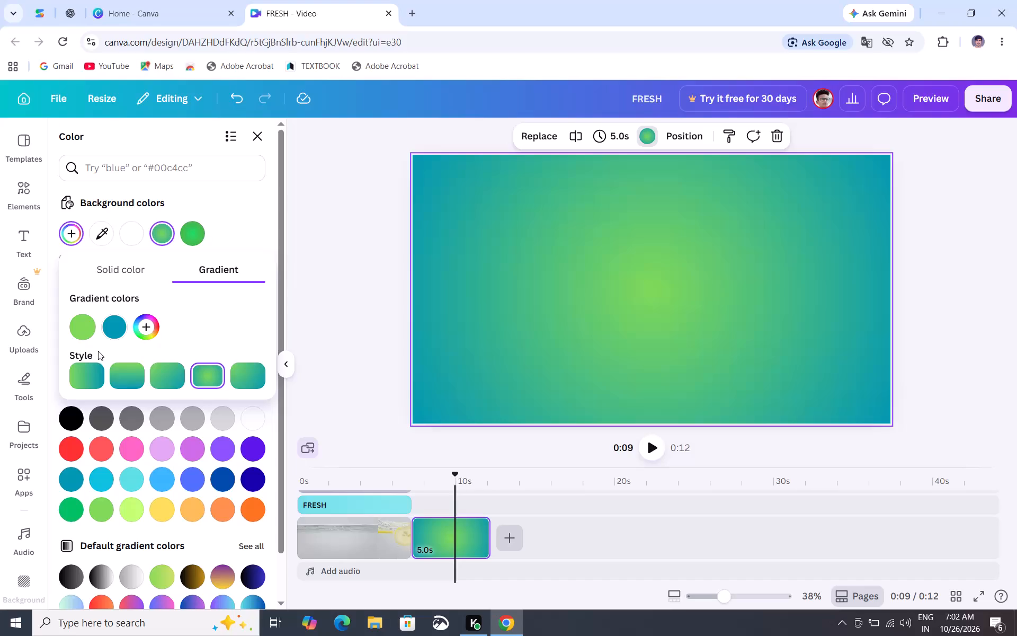
Adjust the circular gradient's first colour to the vivid green #59FF12.
click(75, 323)
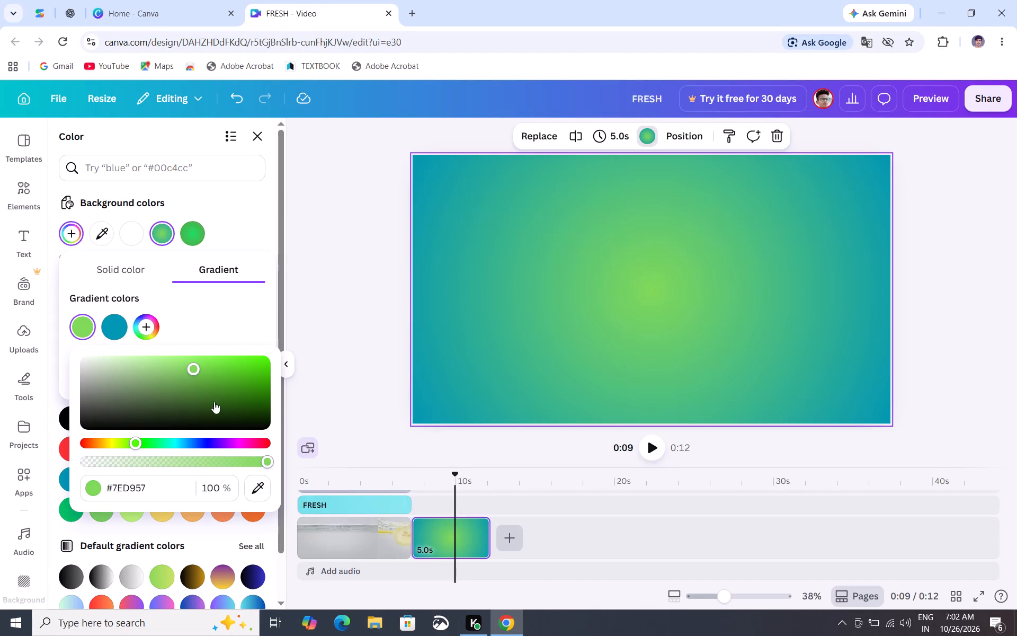
drag(195, 370, 283, 364)
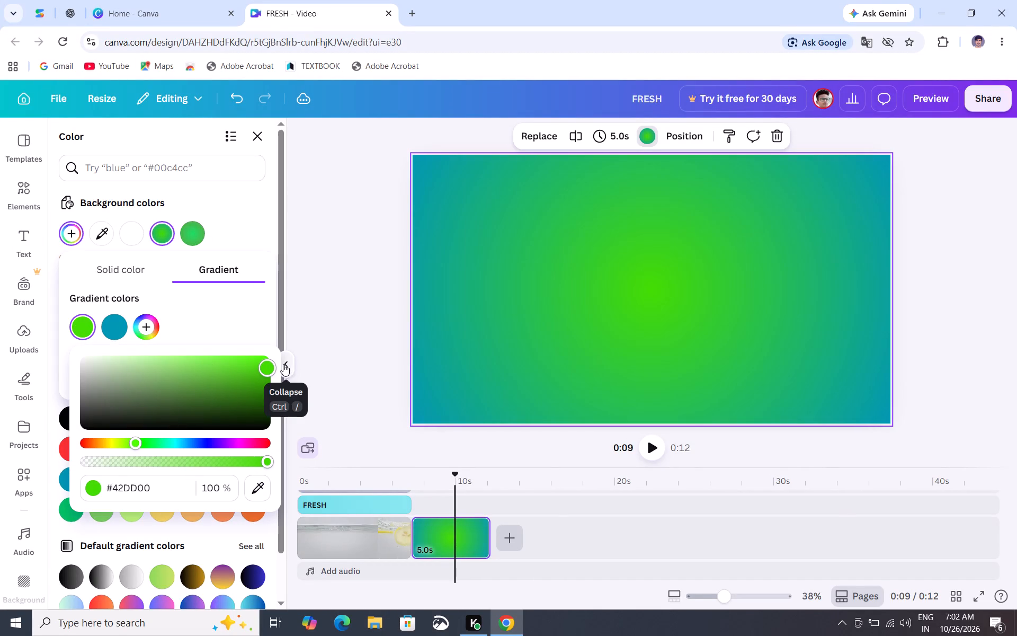
drag(283, 364, 258, 355)
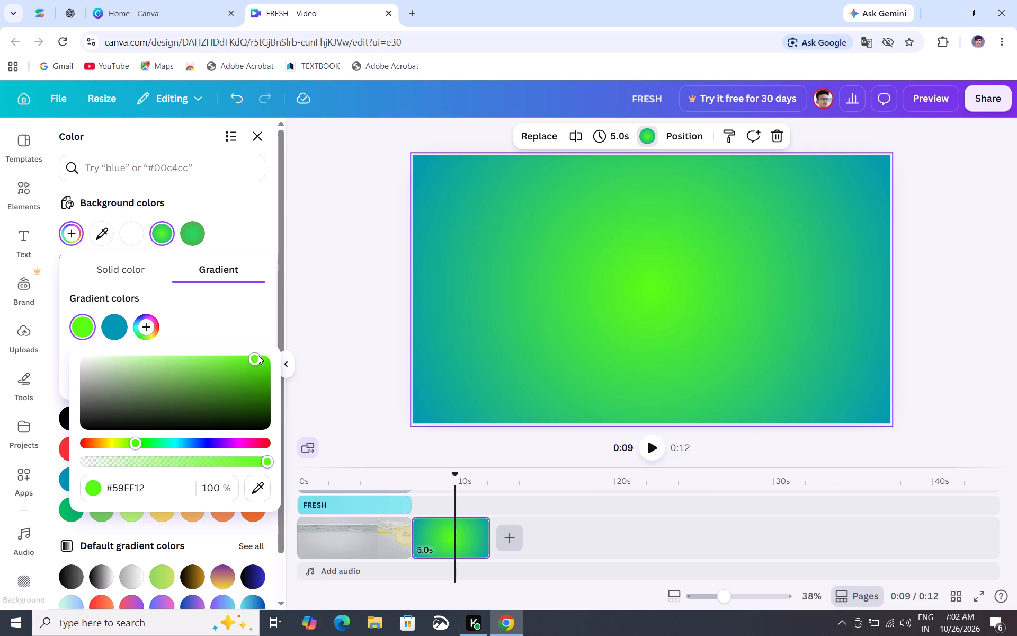
Adjust the circular gradient's first colour to the fully saturated lime green #6AFF02.
click(136, 446)
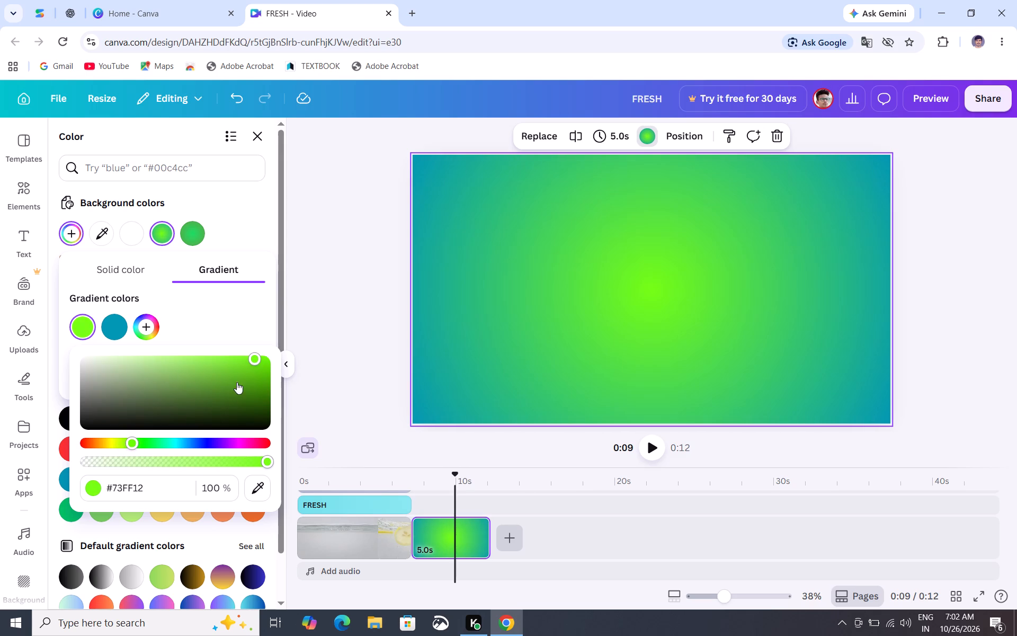
drag(254, 360, 266, 358)
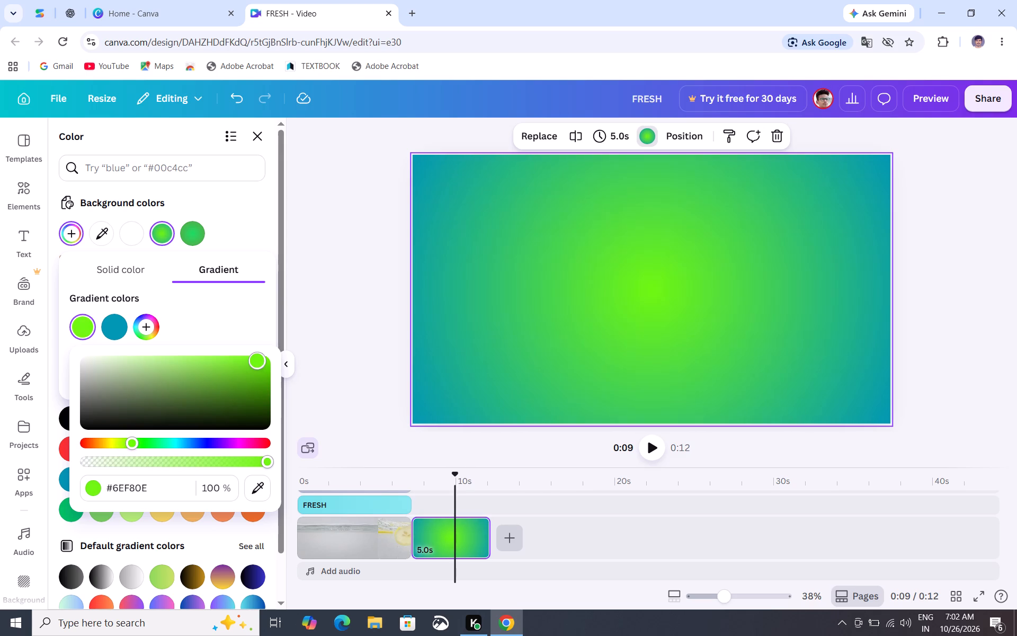
drag(266, 358, 269, 356)
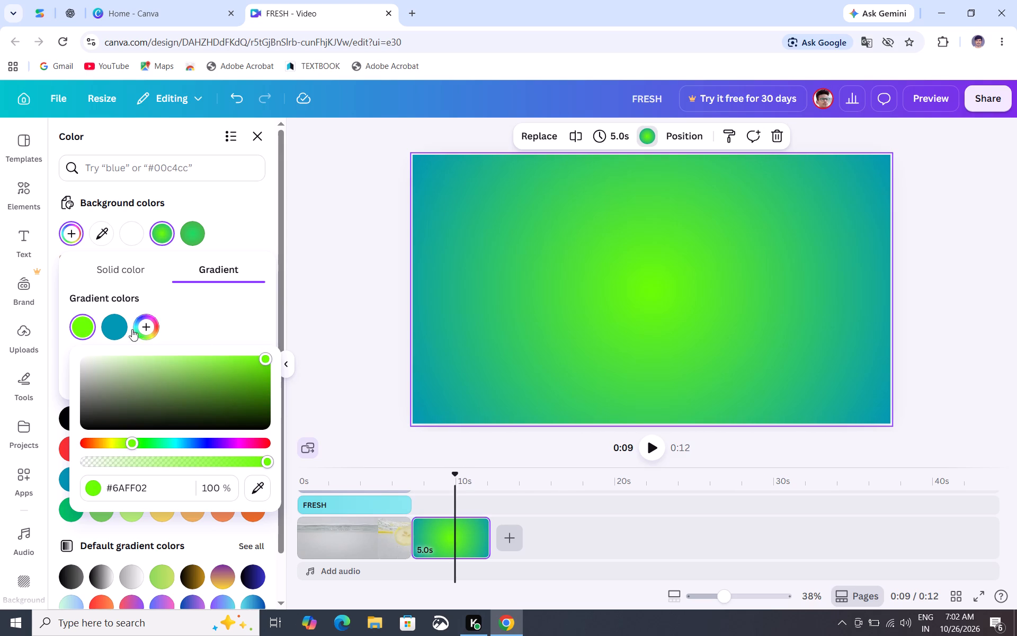
Darken the gradient's second colour to the deeper teal #007A8F and close the colour settings.
click(118, 326)
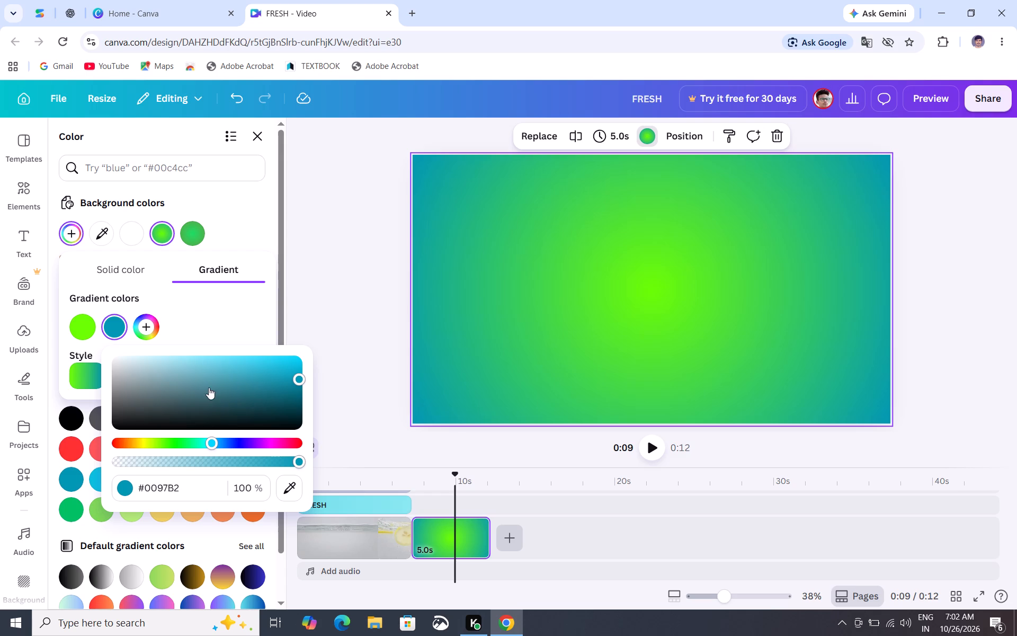
drag(295, 378, 297, 397)
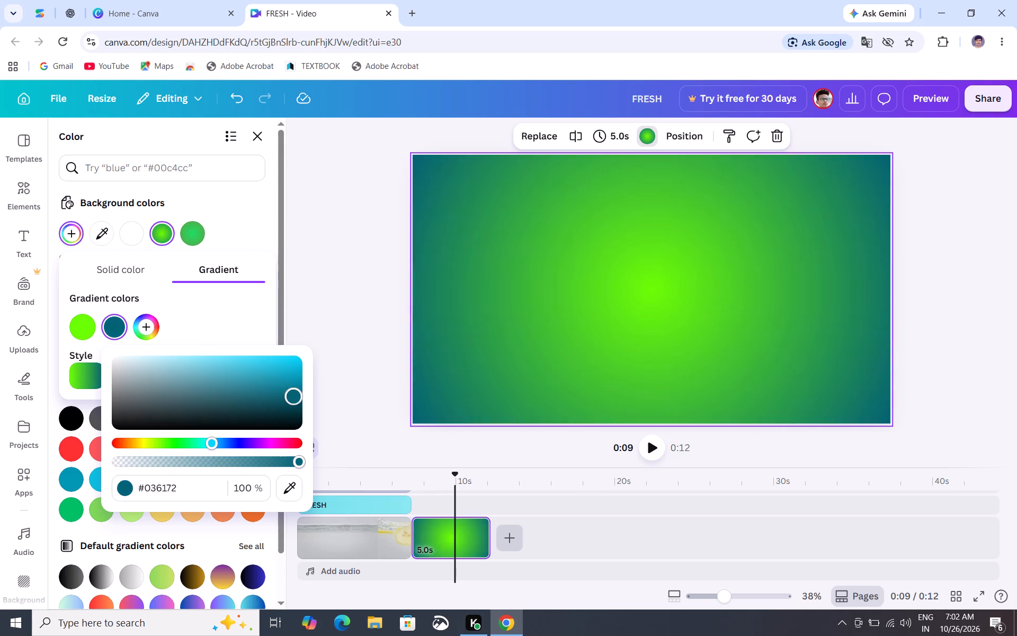
drag(297, 397, 300, 407)
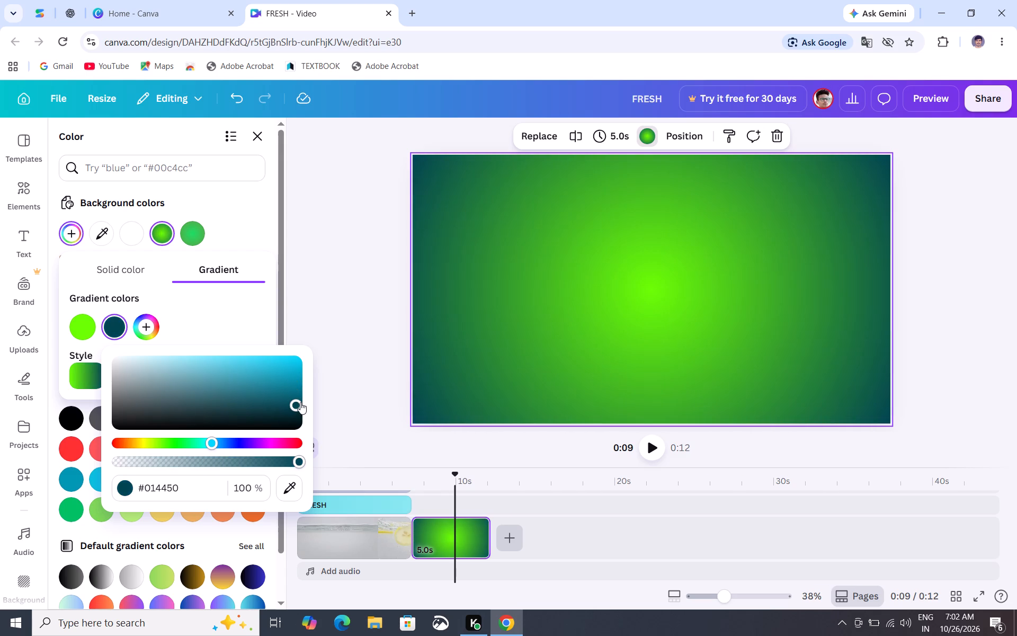
drag(298, 407, 310, 392)
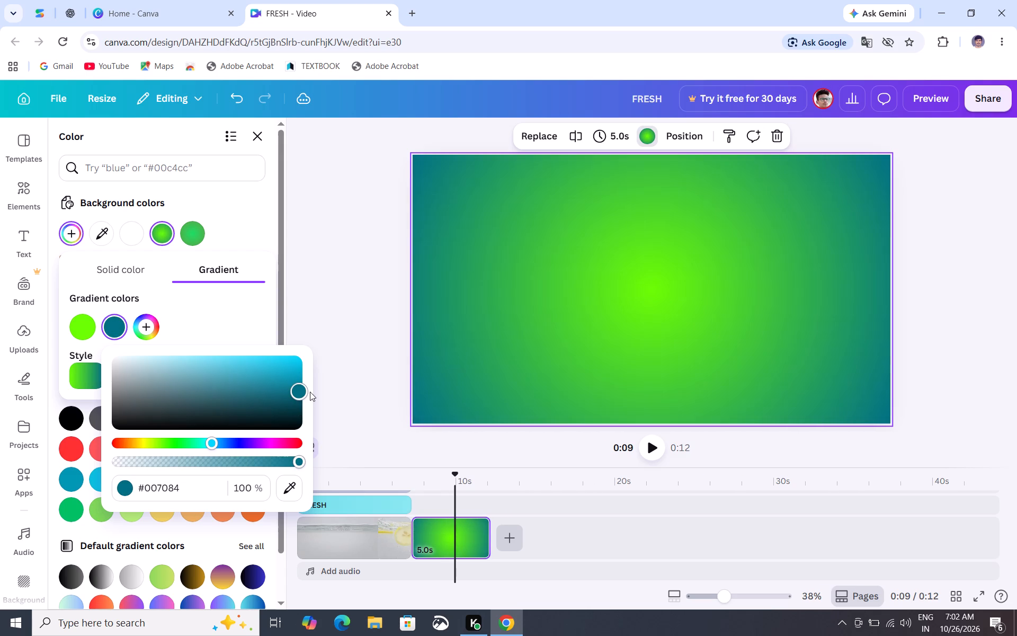
drag(310, 392, 314, 388)
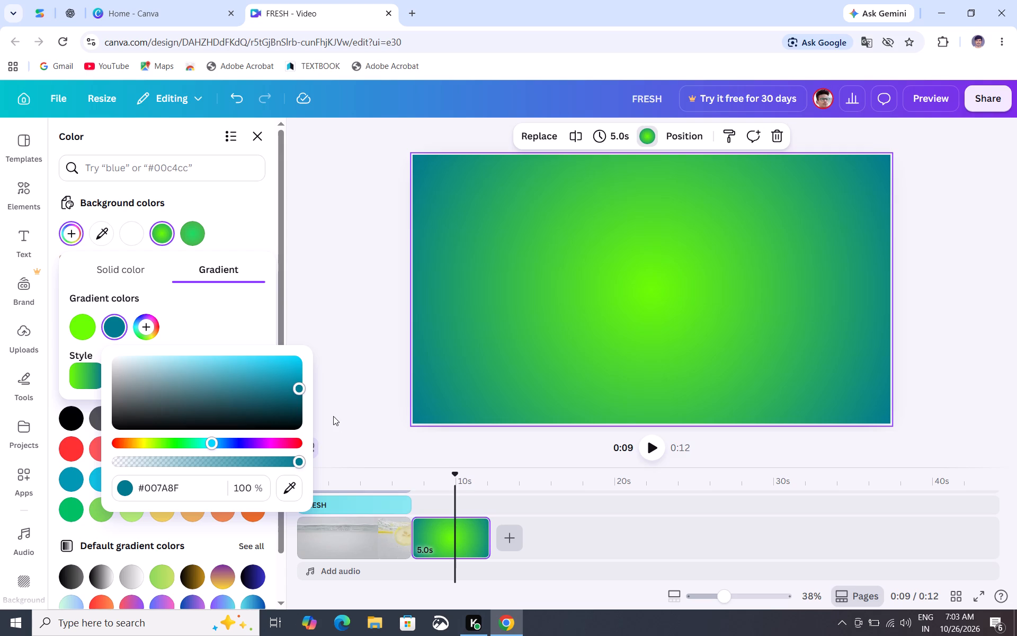
click(324, 287)
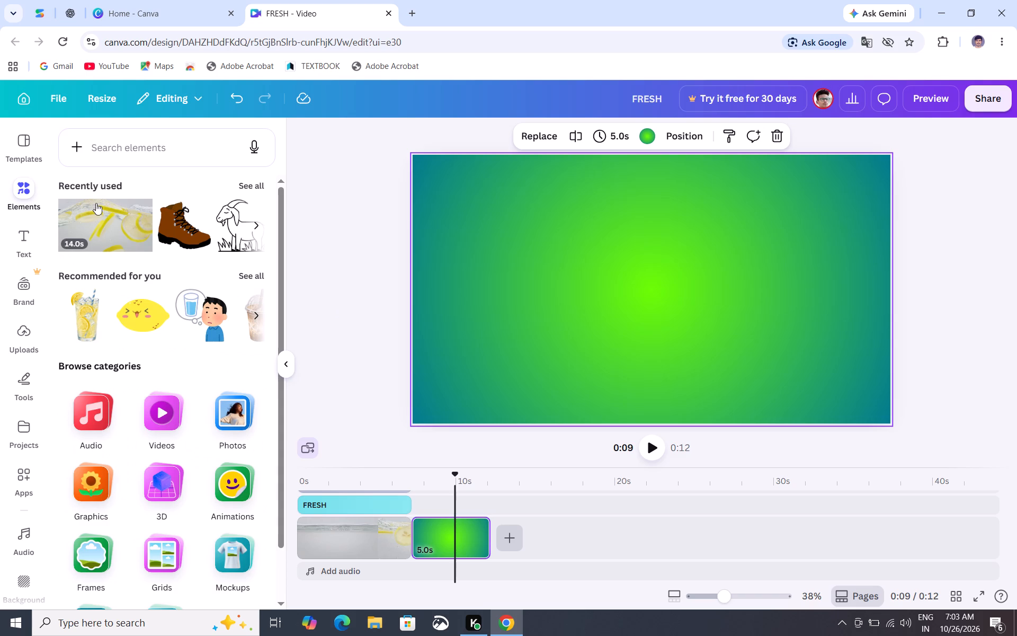
Add a default heading reading LEMON over the second clip's gradient background.
click(29, 236)
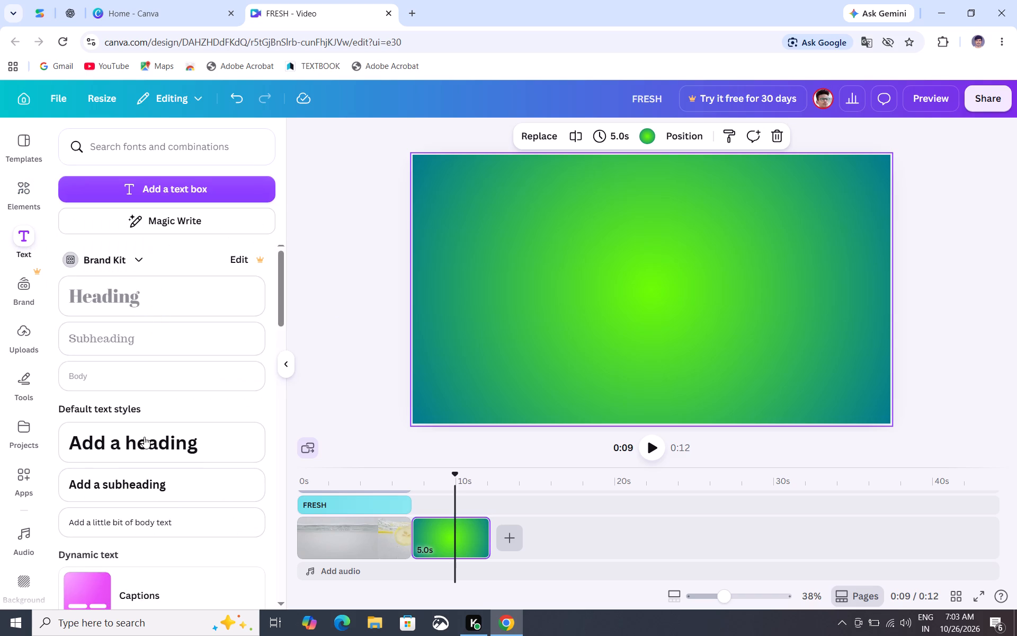
click(144, 439)
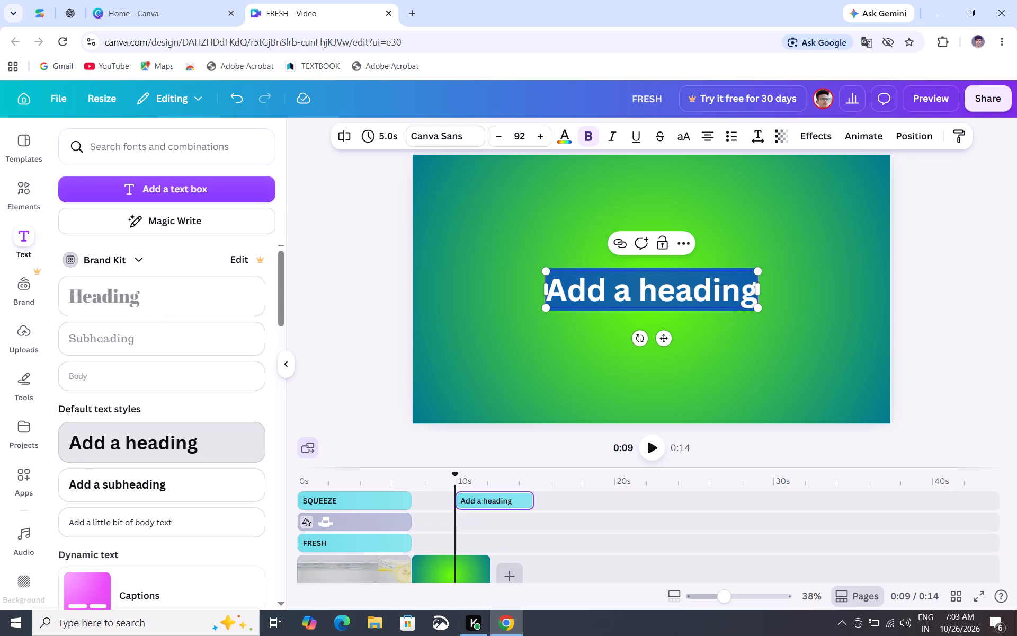
key(l)
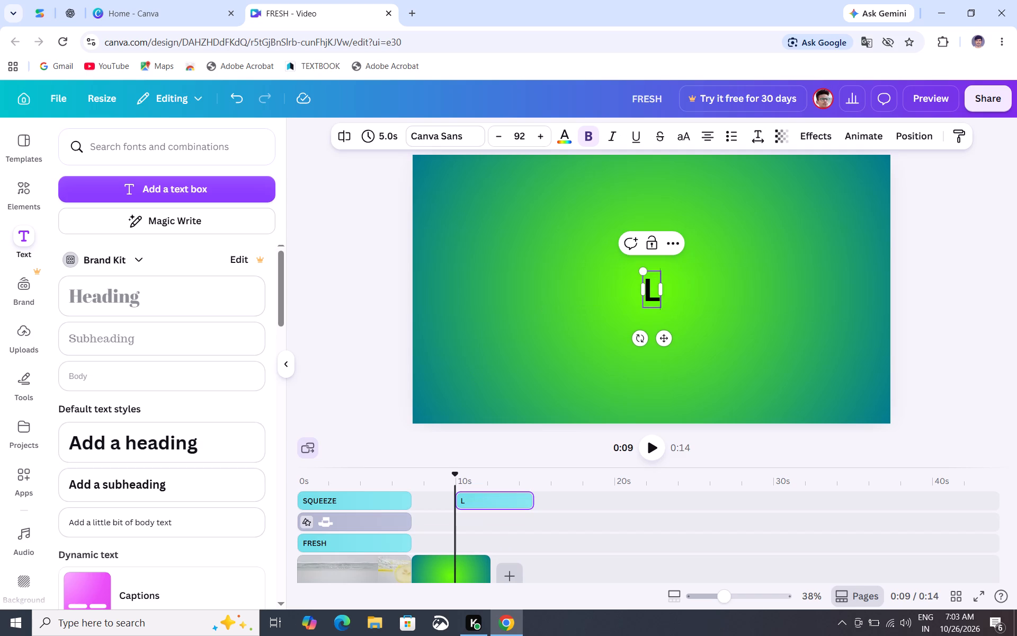
text(EMON)
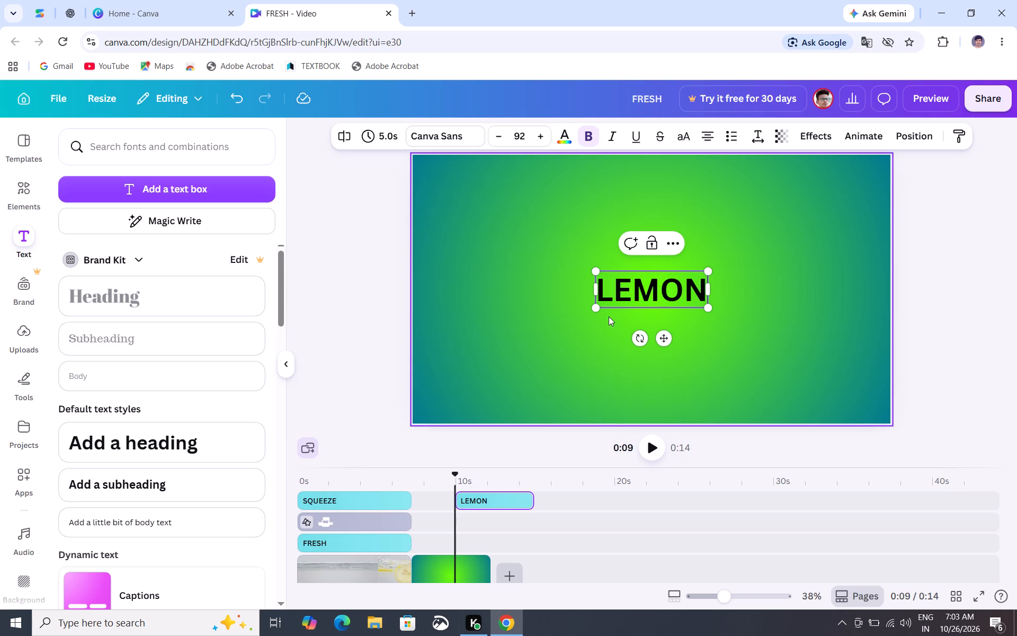
Turn off bold on the LEMON heading and change its font to Anton.
click(585, 135)
click(449, 129)
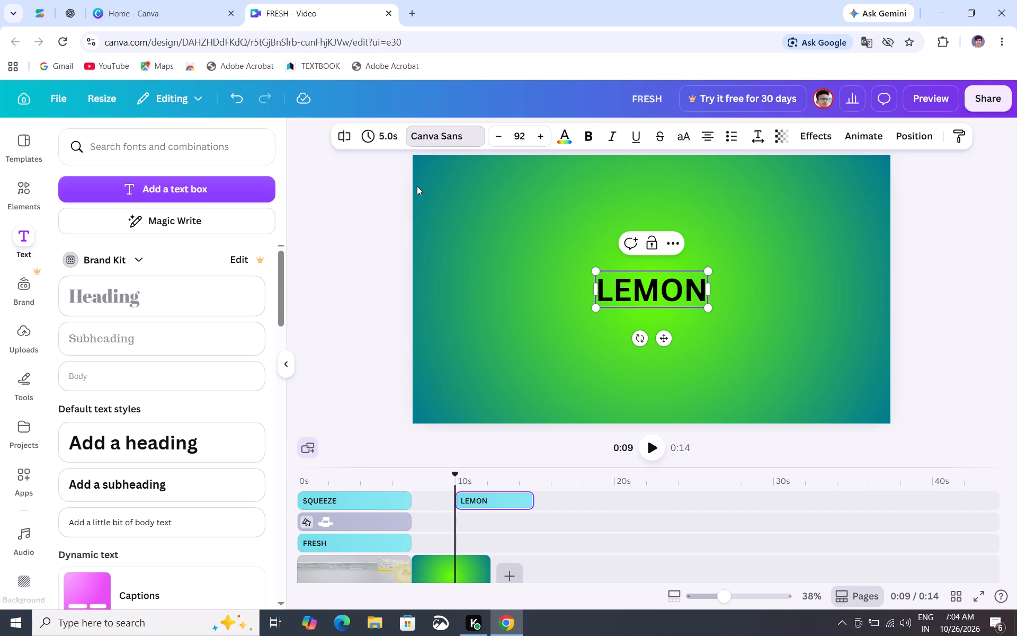
click(136, 199)
text(ANTON)
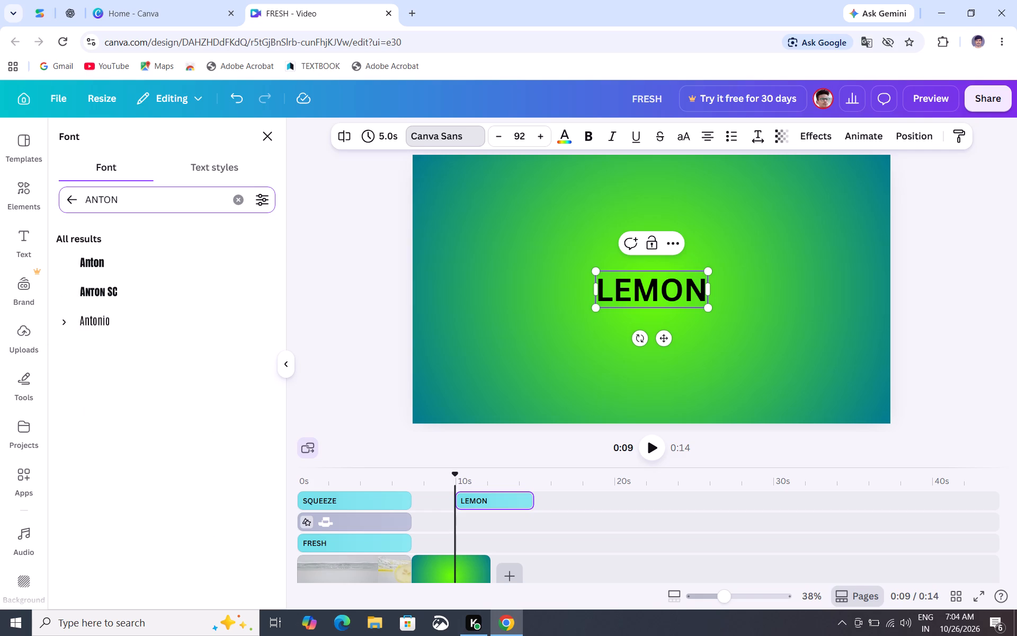
click(113, 263)
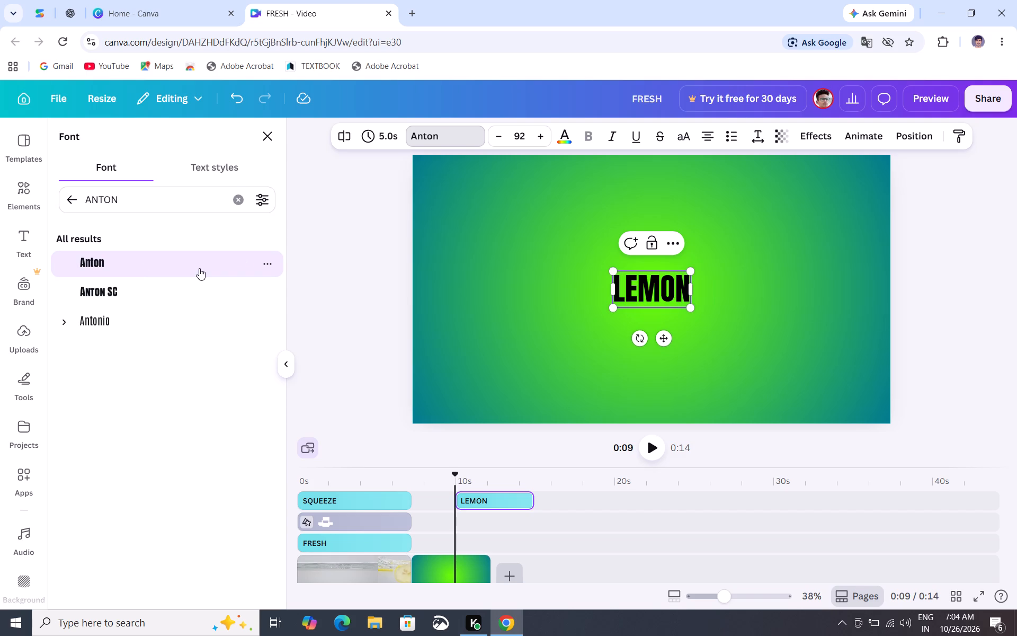
Set the LEMON heading's text colour to white.
click(648, 293)
click(568, 134)
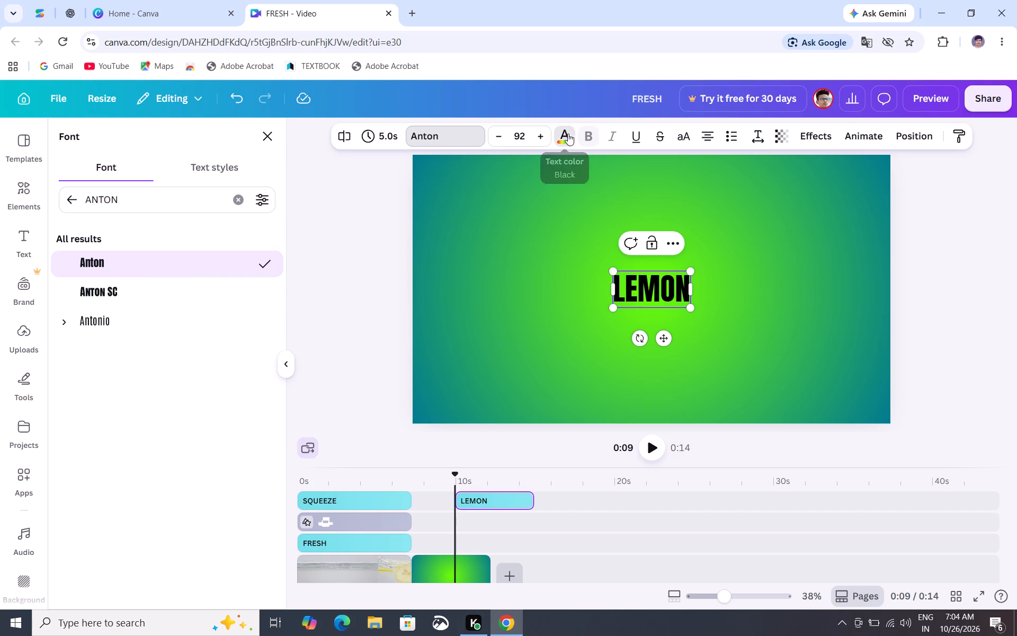
click(254, 409)
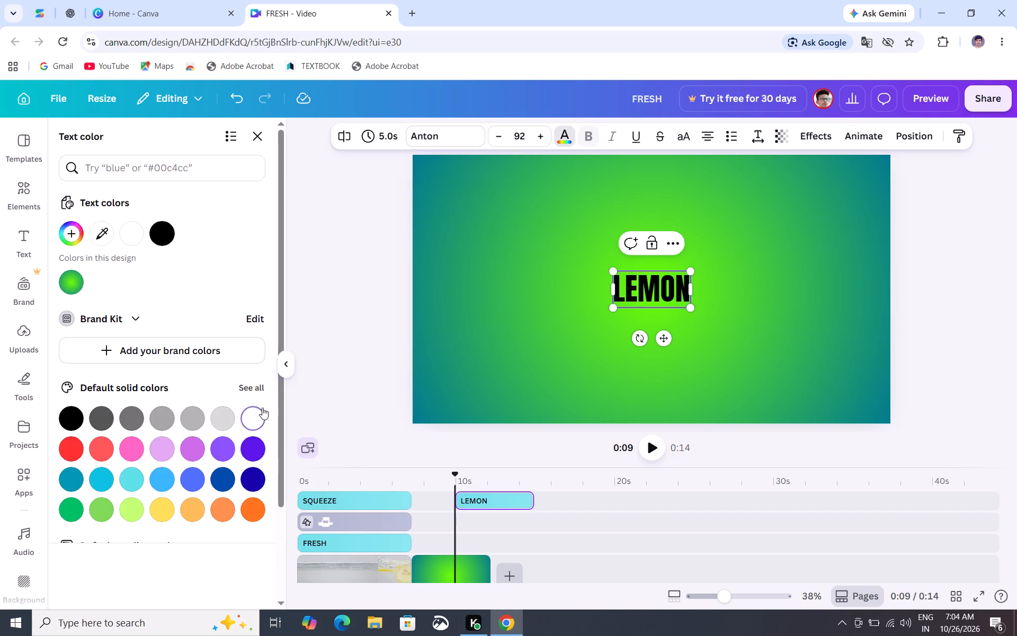
click(195, 589)
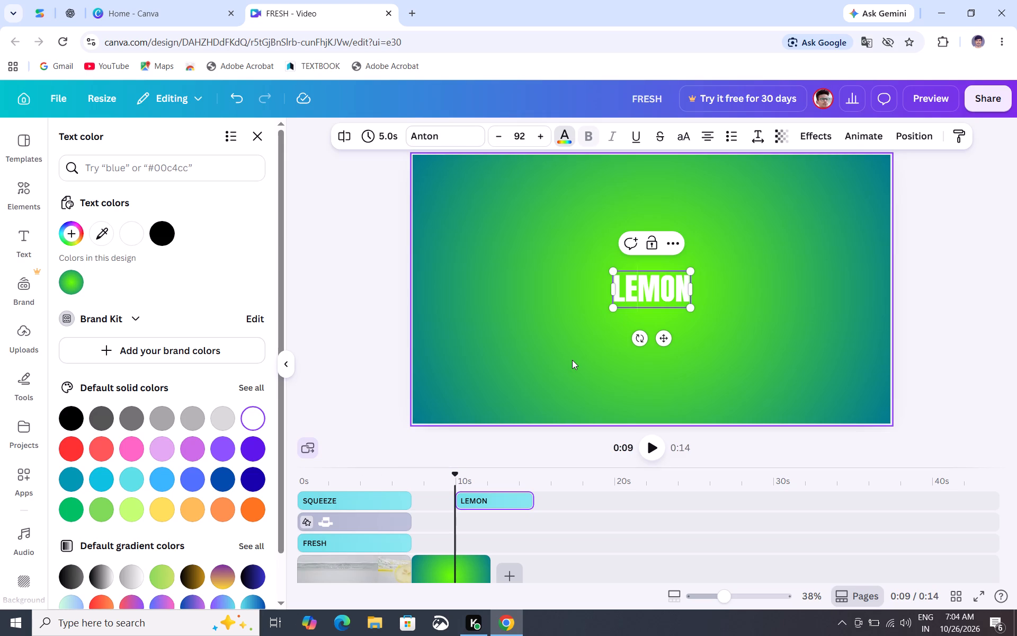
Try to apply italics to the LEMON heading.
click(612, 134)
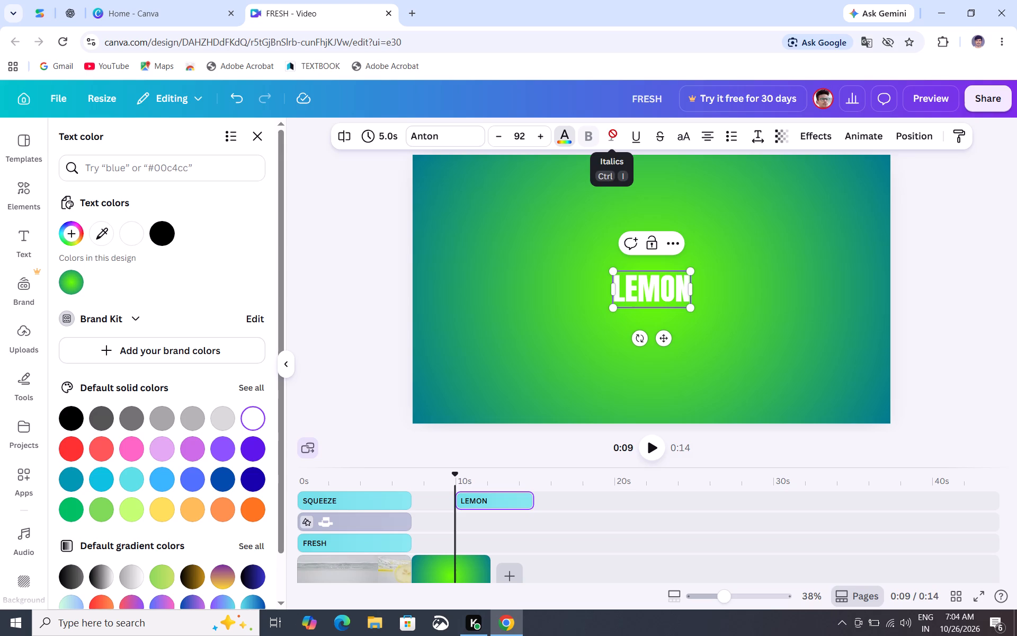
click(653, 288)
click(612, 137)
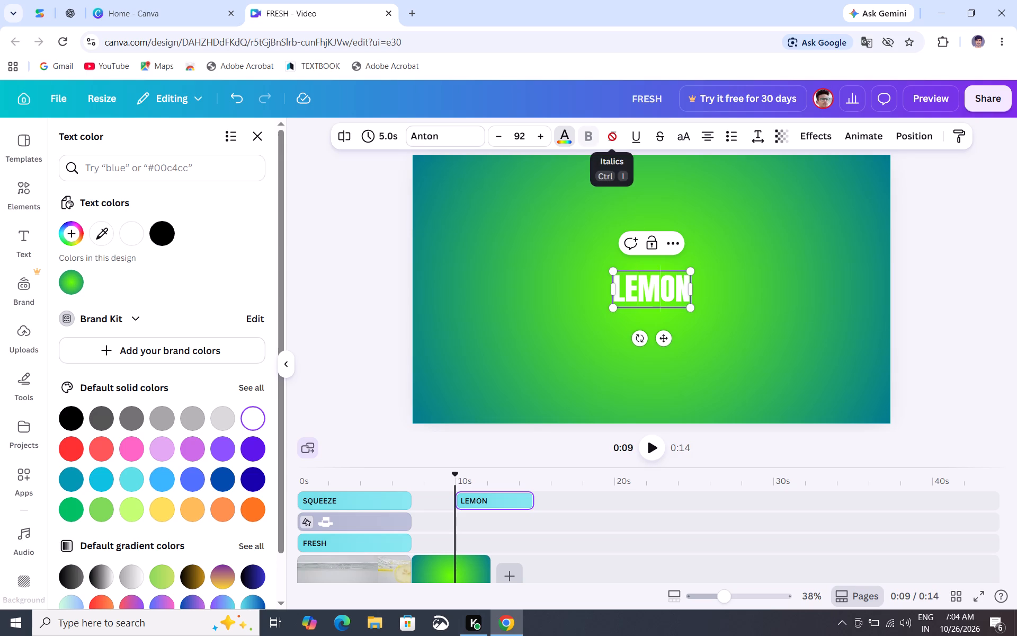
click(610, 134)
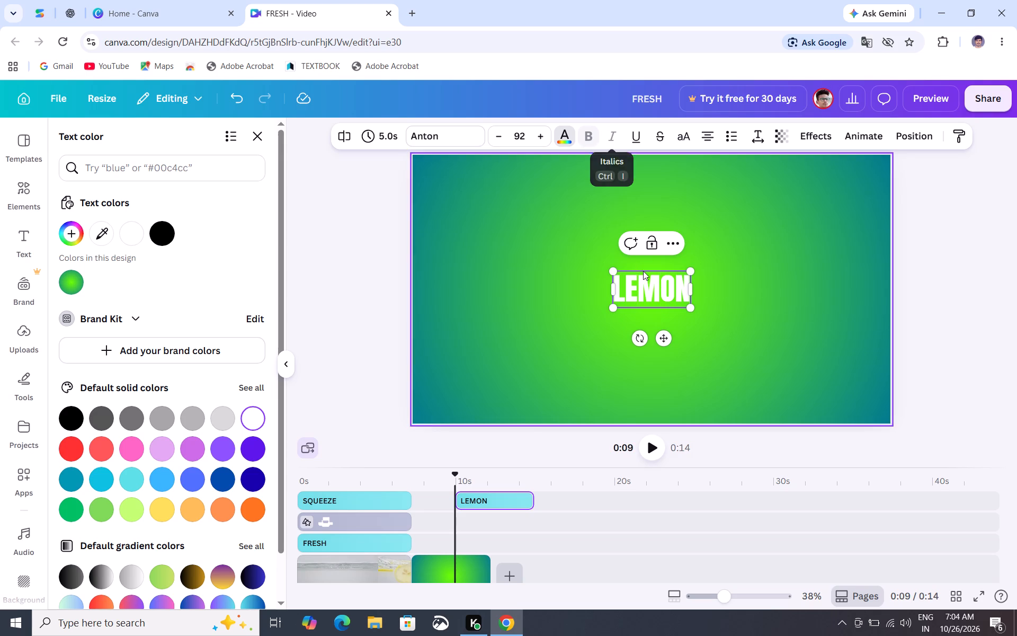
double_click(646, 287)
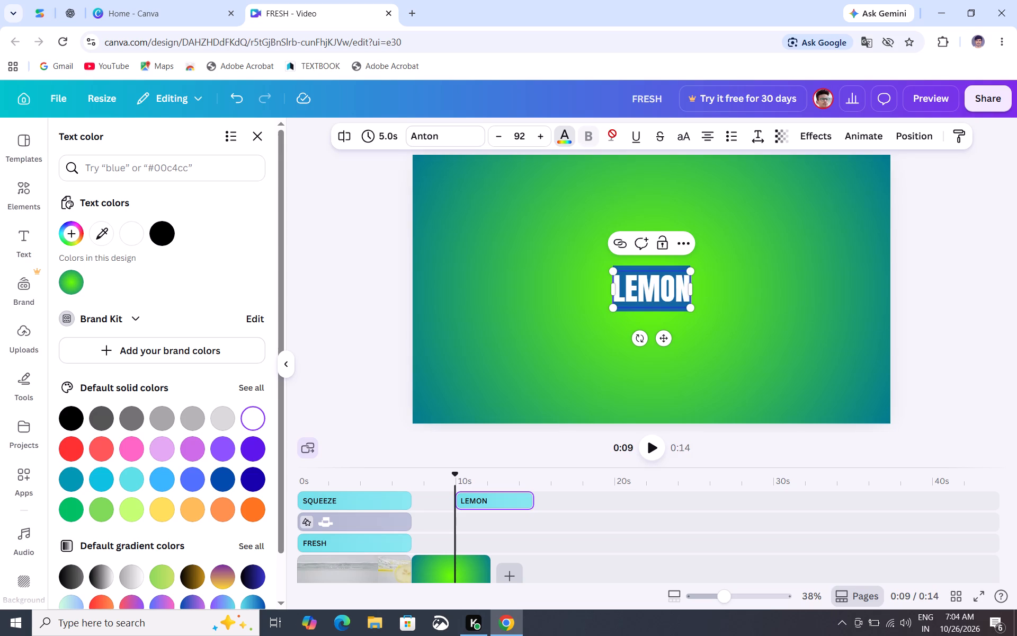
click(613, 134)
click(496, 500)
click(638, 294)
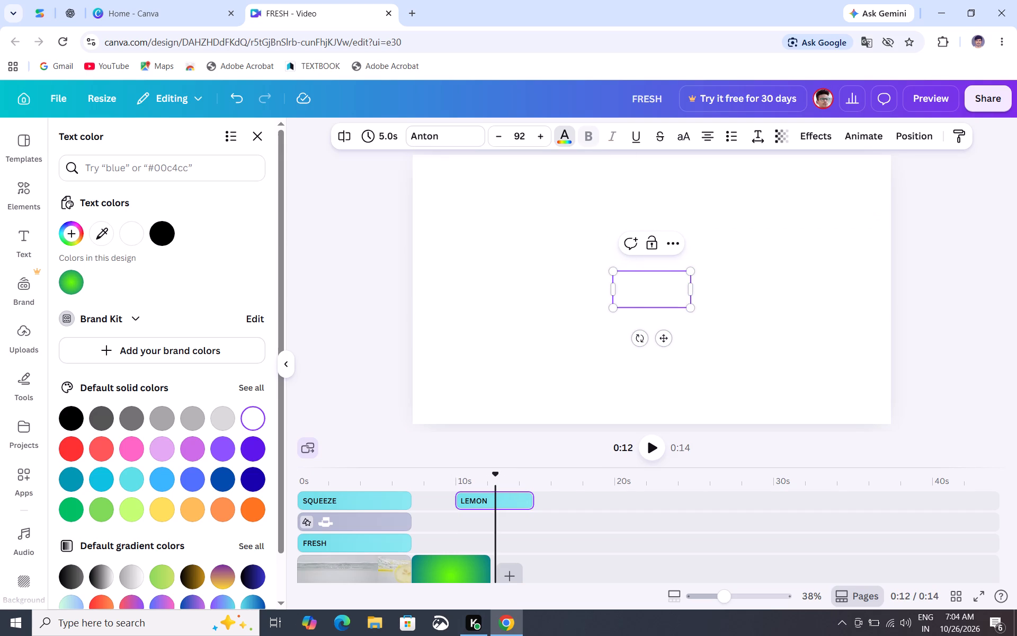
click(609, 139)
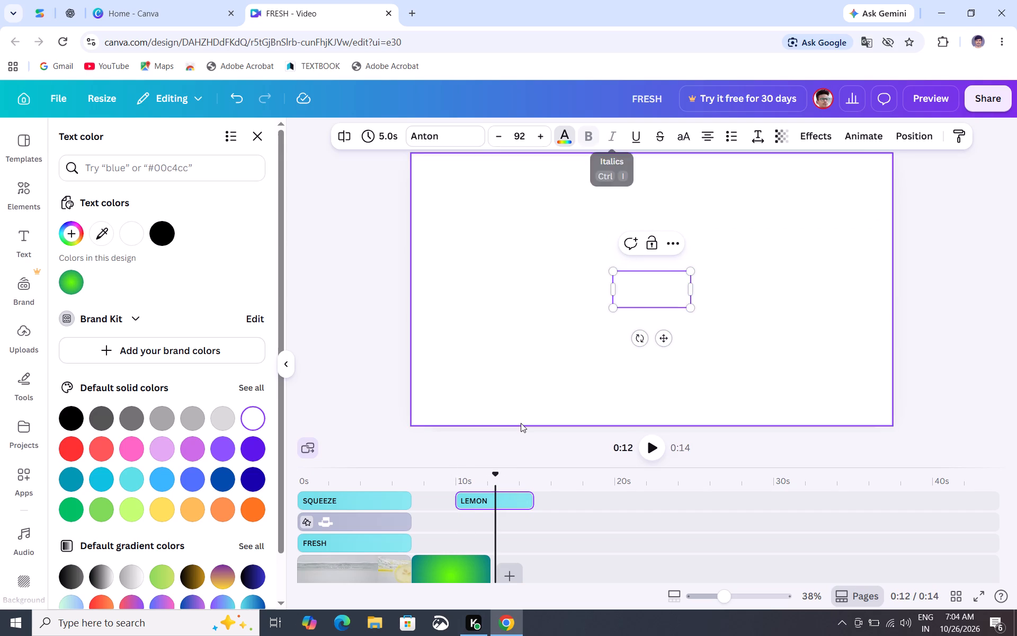
Move the LEMON text clip earlier on the timeline so it starts and ends with the gradient clip.
click(454, 570)
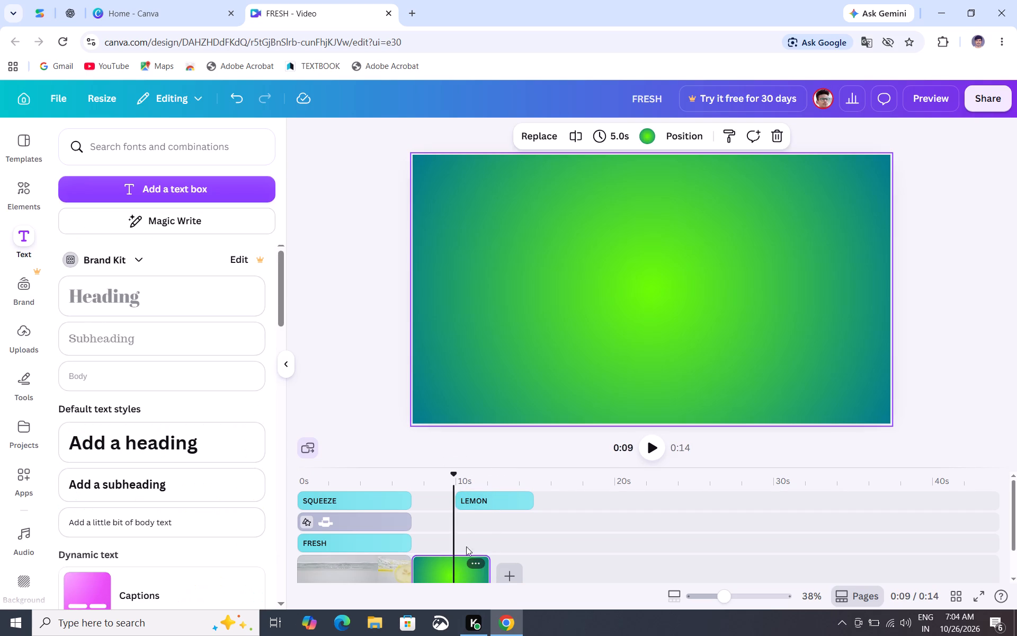
click(485, 503)
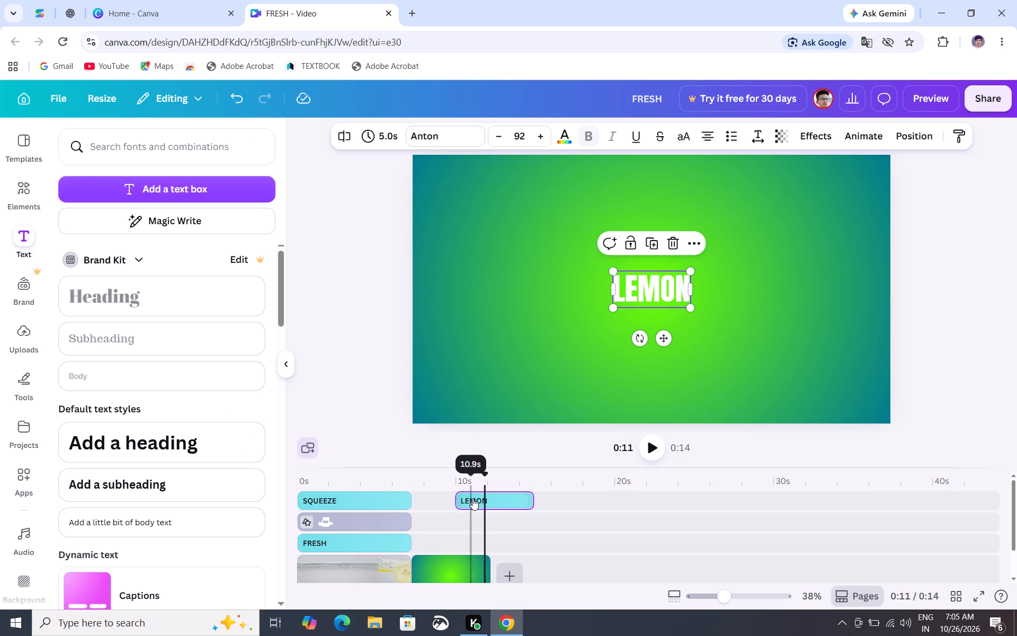
drag(489, 497, 444, 489)
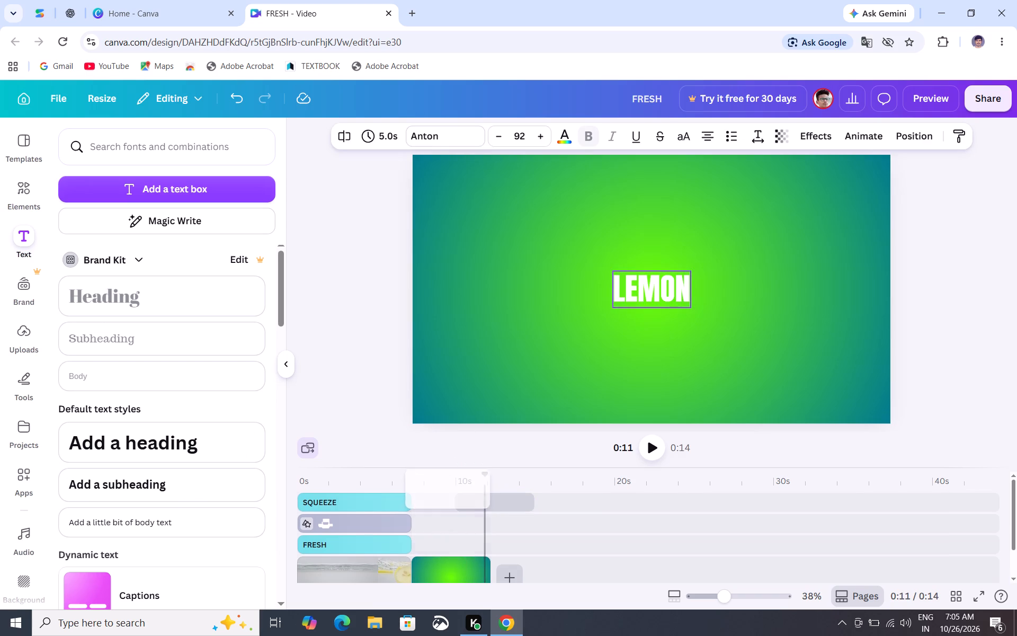
drag(444, 489, 451, 496)
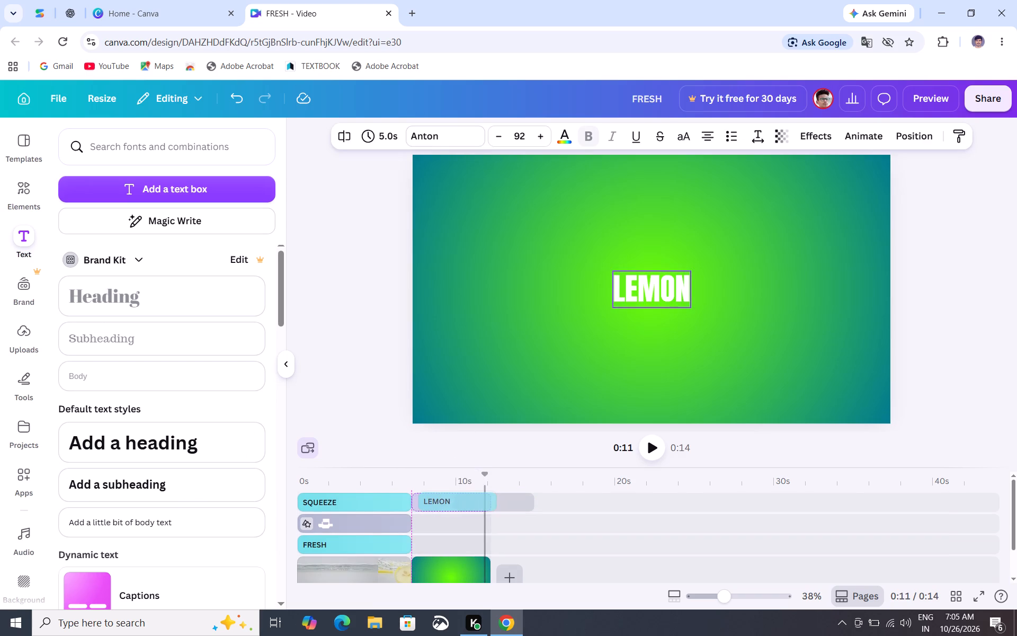
drag(451, 496, 450, 496)
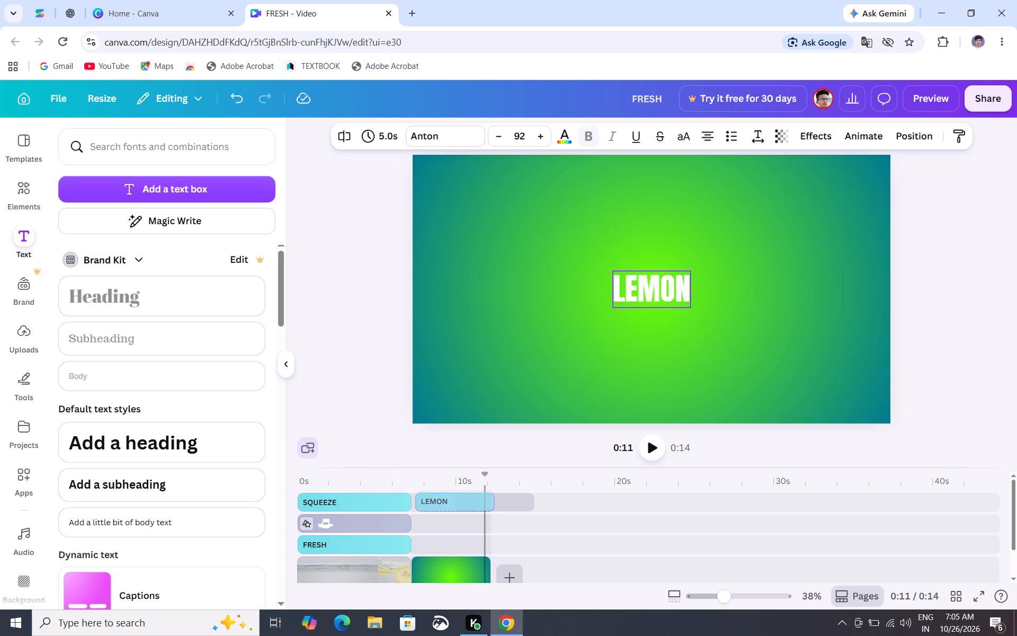
drag(450, 496, 446, 496)
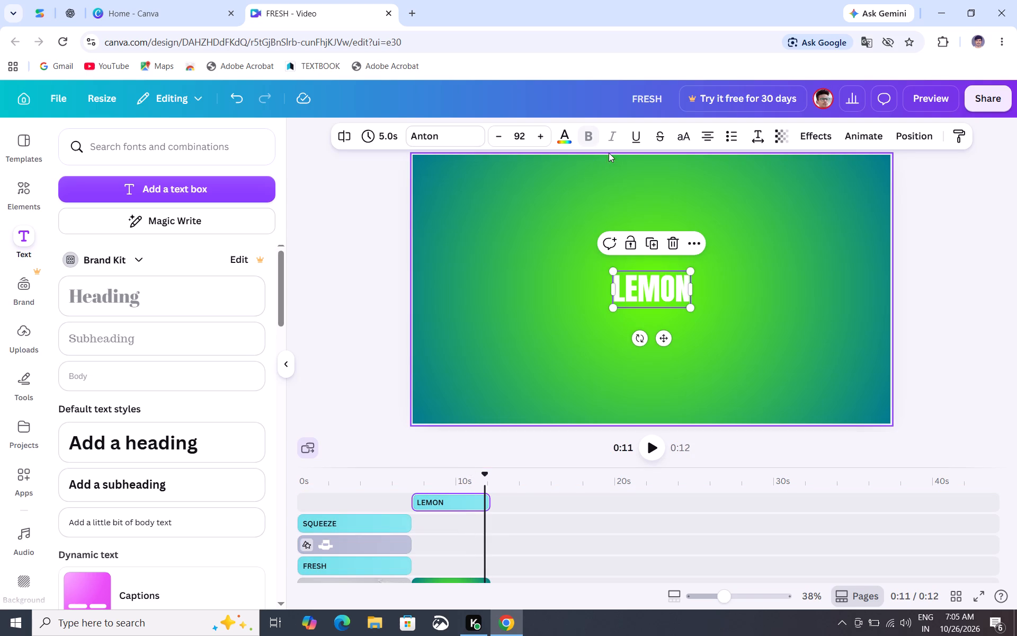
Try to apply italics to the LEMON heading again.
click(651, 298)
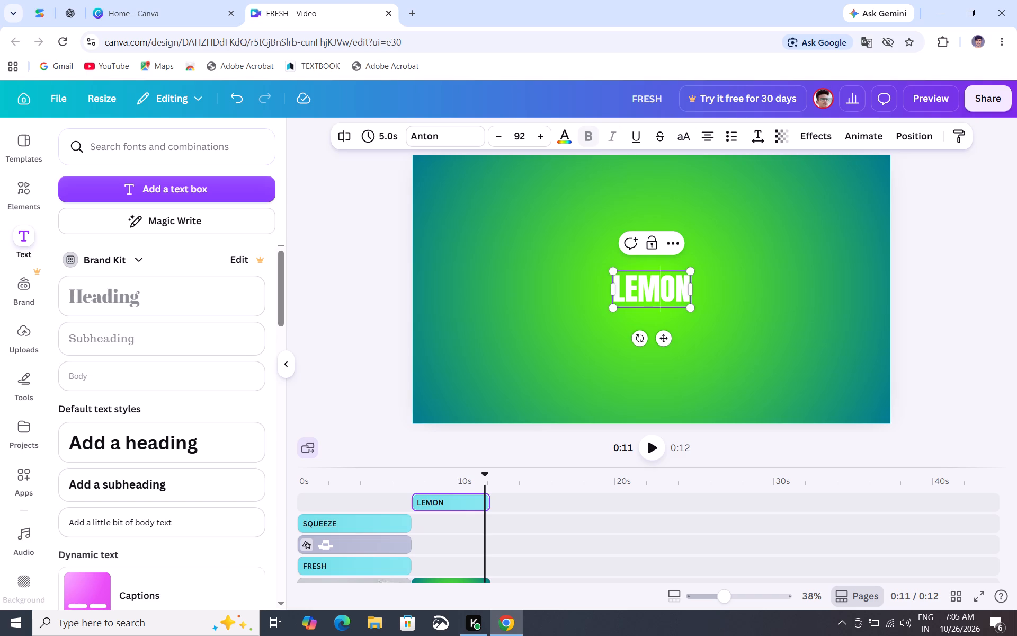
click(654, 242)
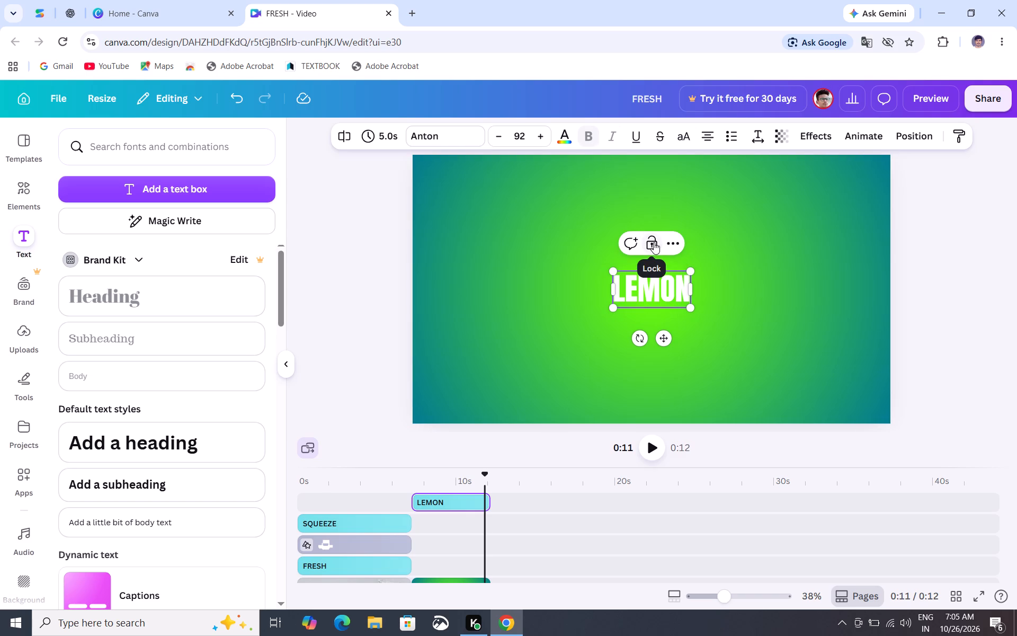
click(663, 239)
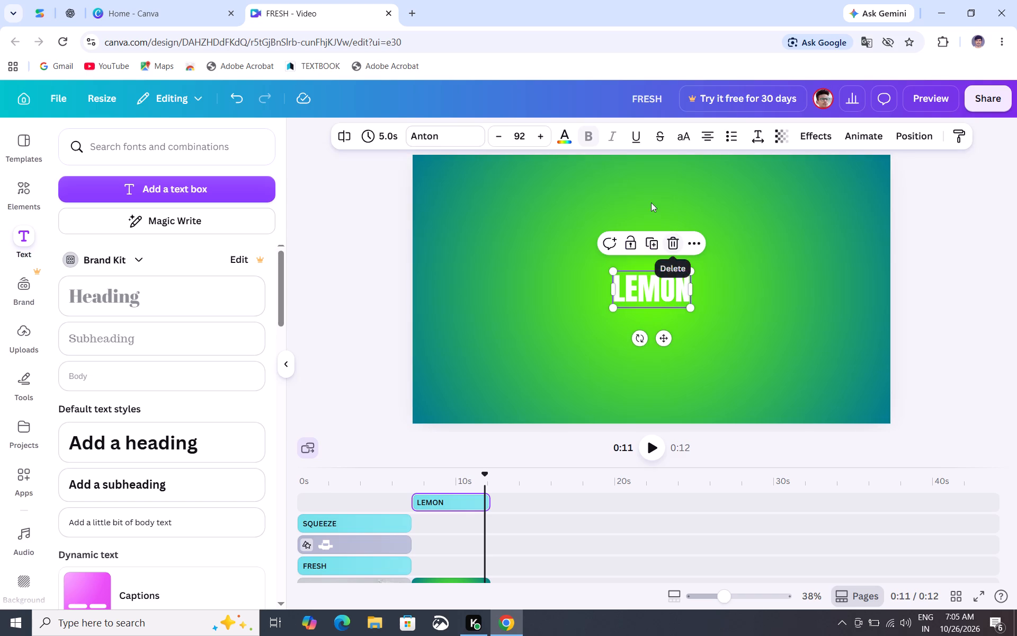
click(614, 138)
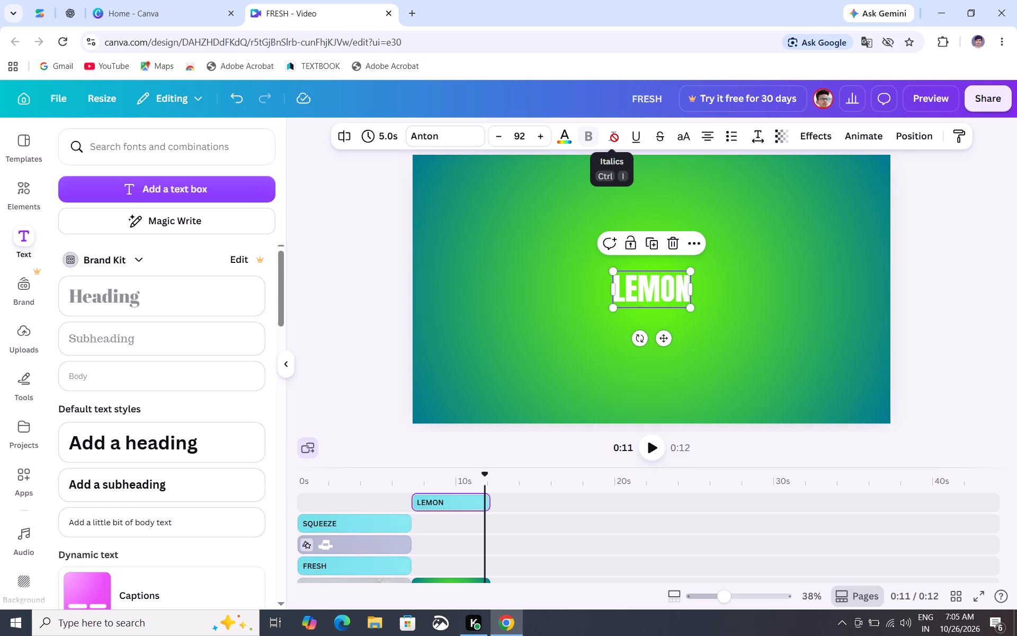
Enlarge the LEMON heading to a font size of about 247 and place it near the centre of the frame.
click(655, 297)
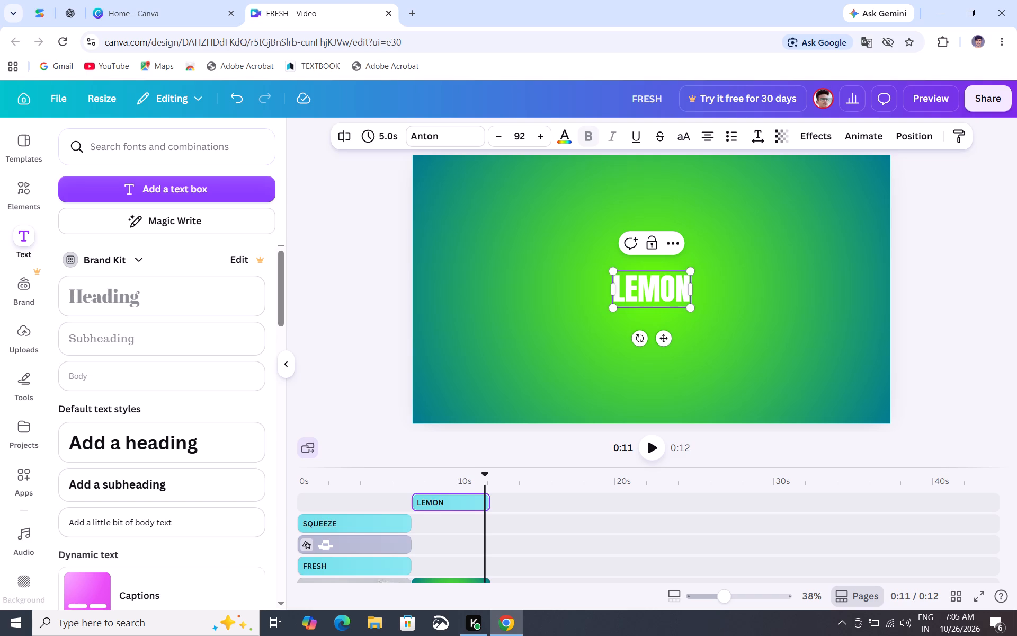
drag(612, 308, 518, 342)
drag(692, 349, 737, 360)
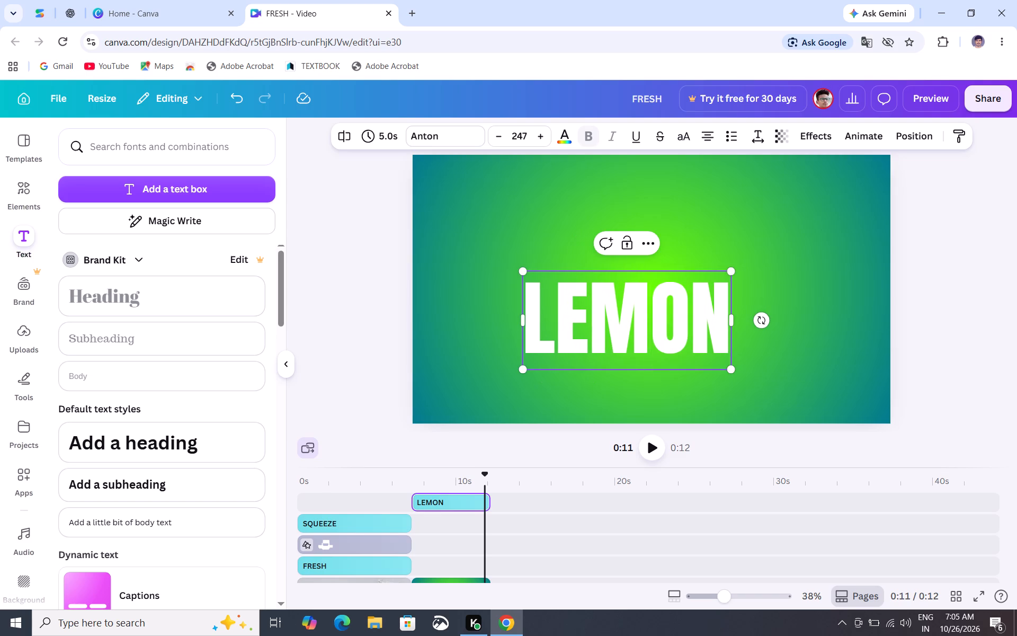
drag(625, 323, 631, 288)
drag(628, 269, 659, 229)
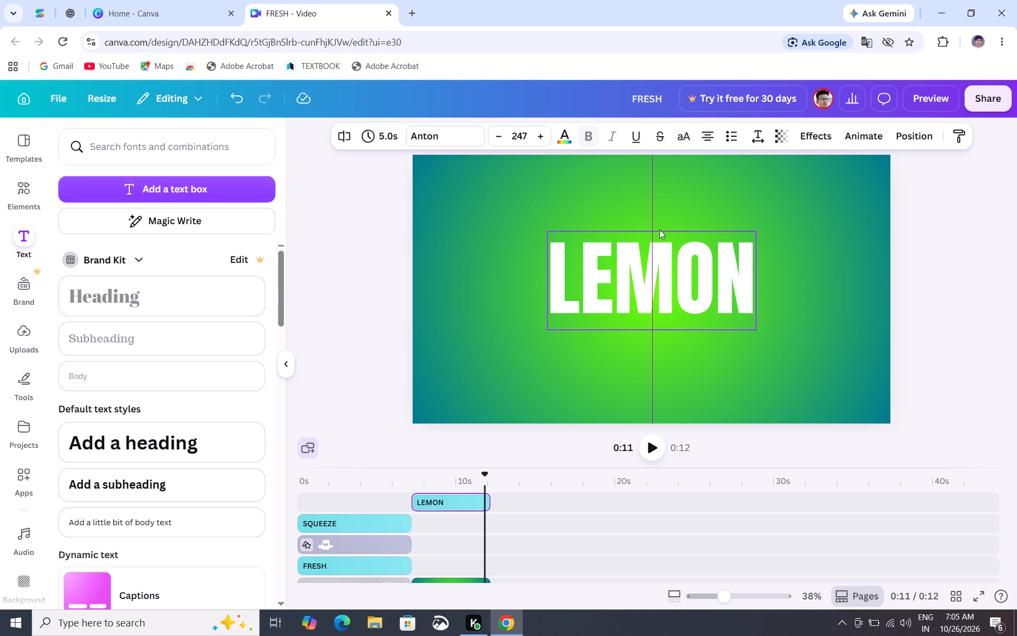
drag(659, 229, 660, 229)
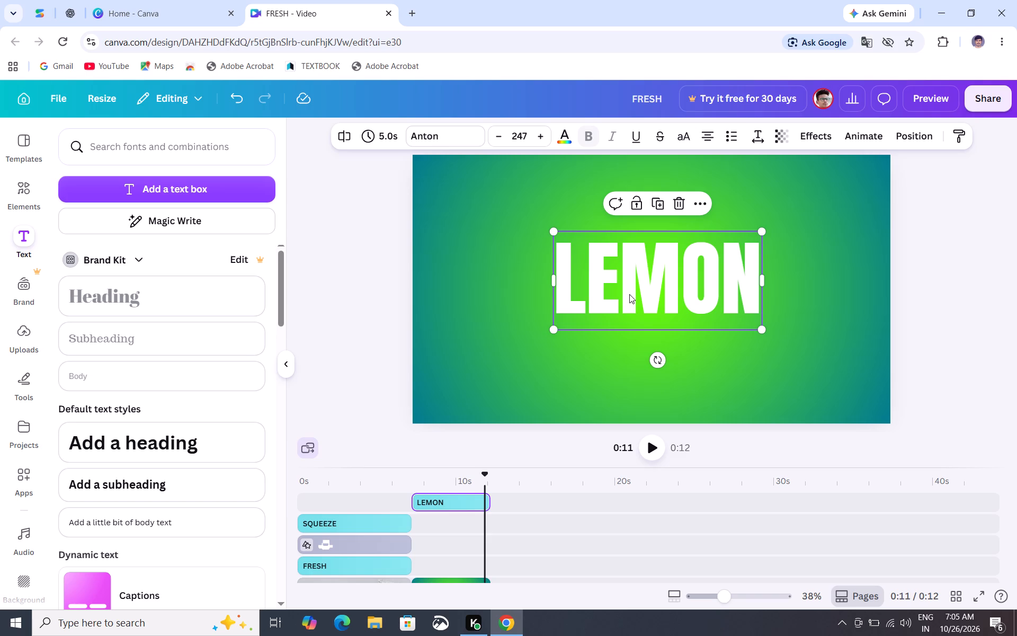
Try the Glow and Drop text effects on the LEMON heading, and settle on the Echo effect.
click(817, 134)
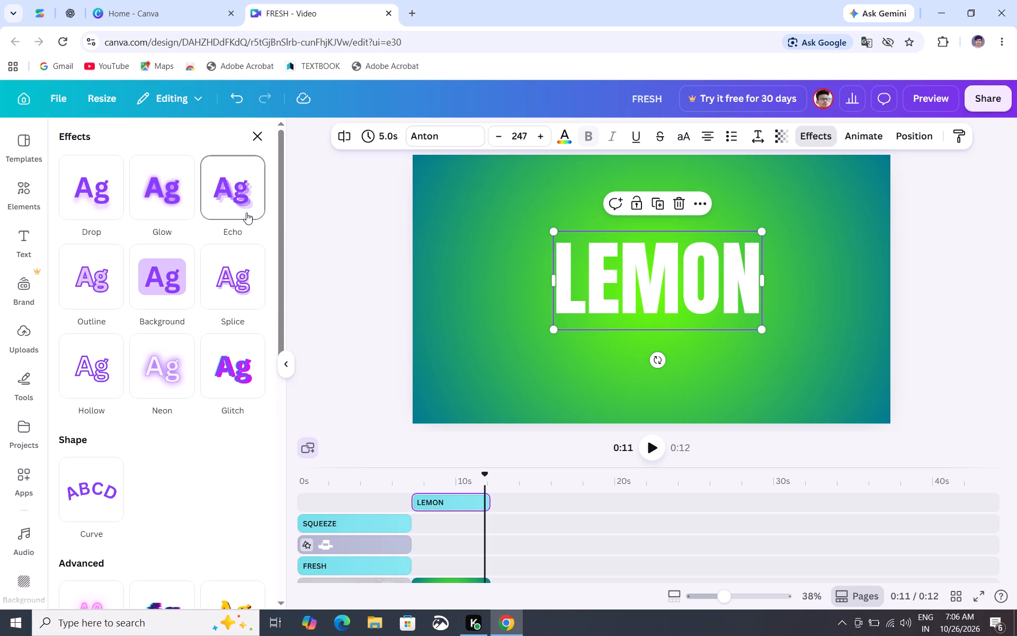
scroll(160, 445, down, 3)
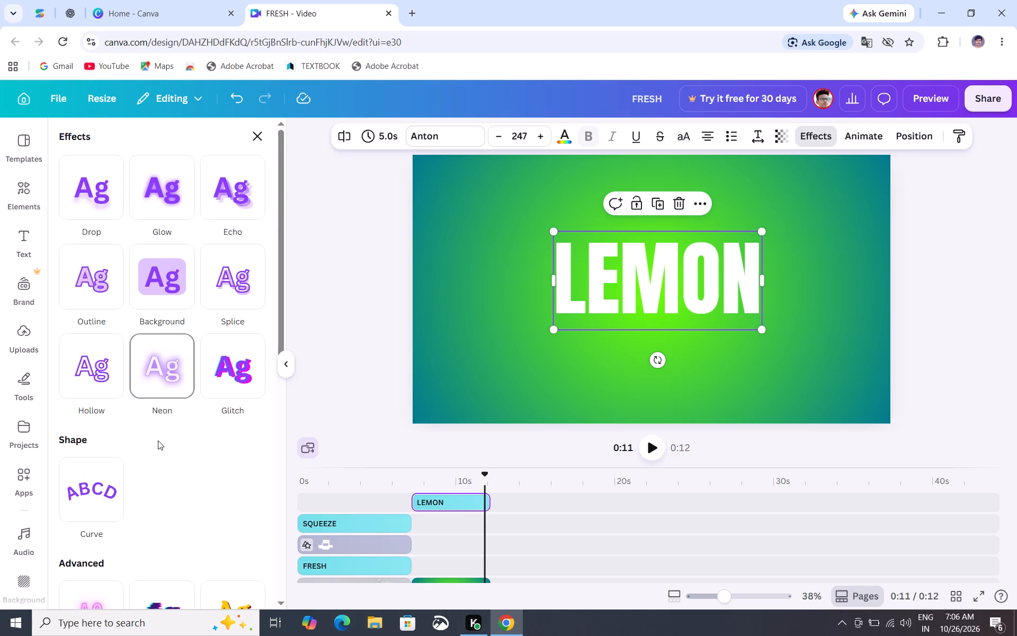
scroll(203, 438, down, 2)
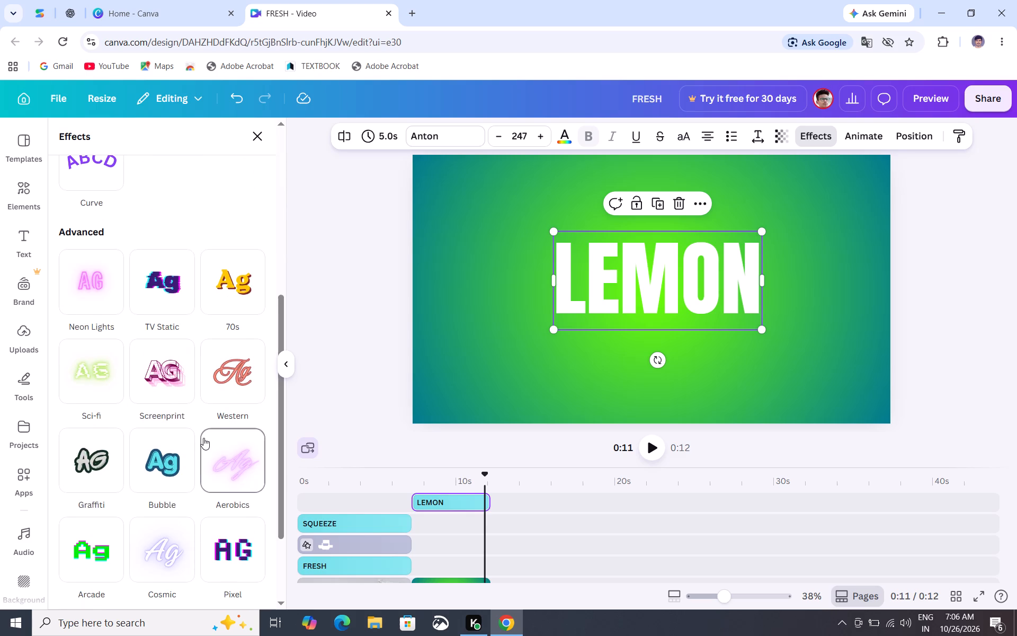
scroll(203, 438, down, 6)
scroll(203, 438, up, 10)
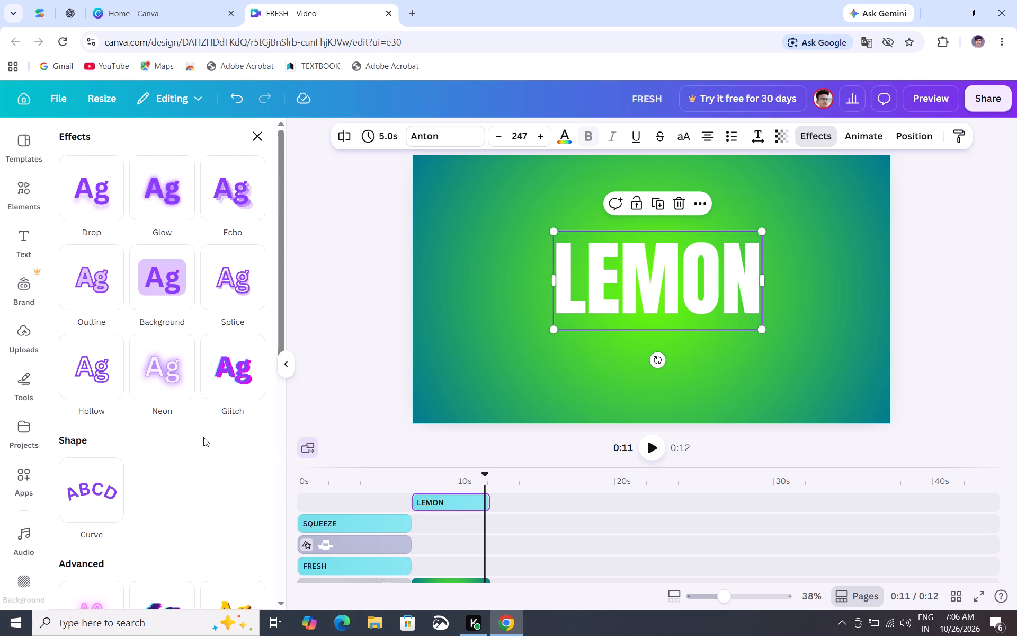
scroll(203, 437, up, 2)
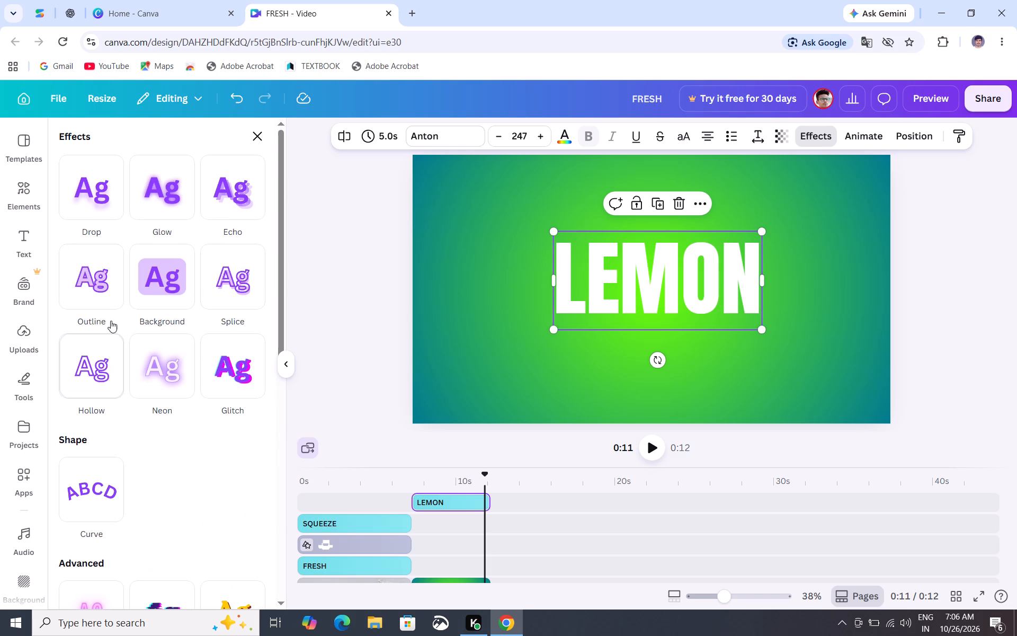
click(177, 196)
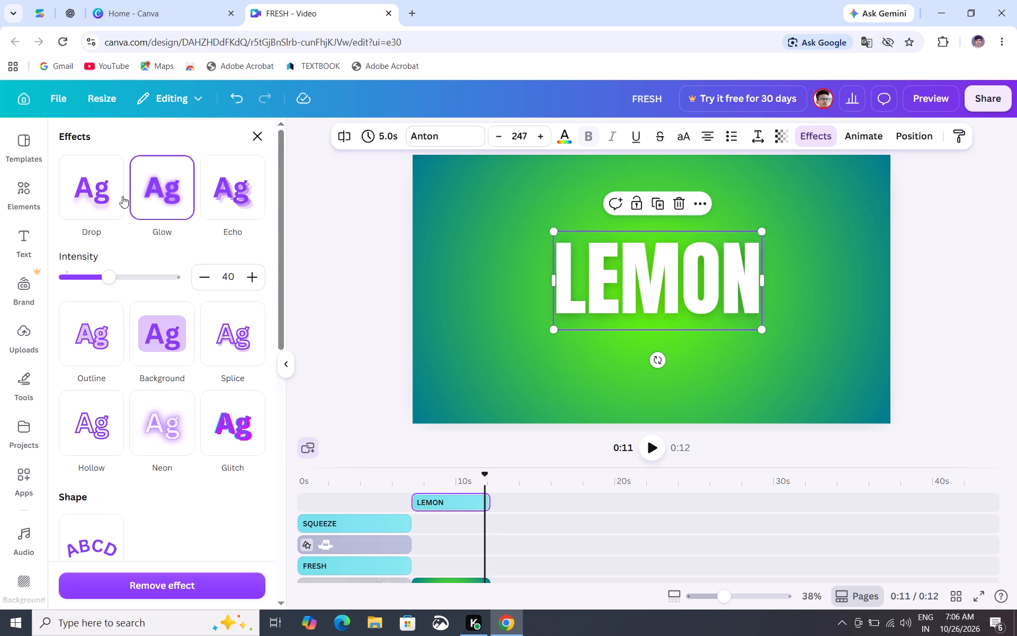
click(84, 196)
click(146, 196)
click(246, 205)
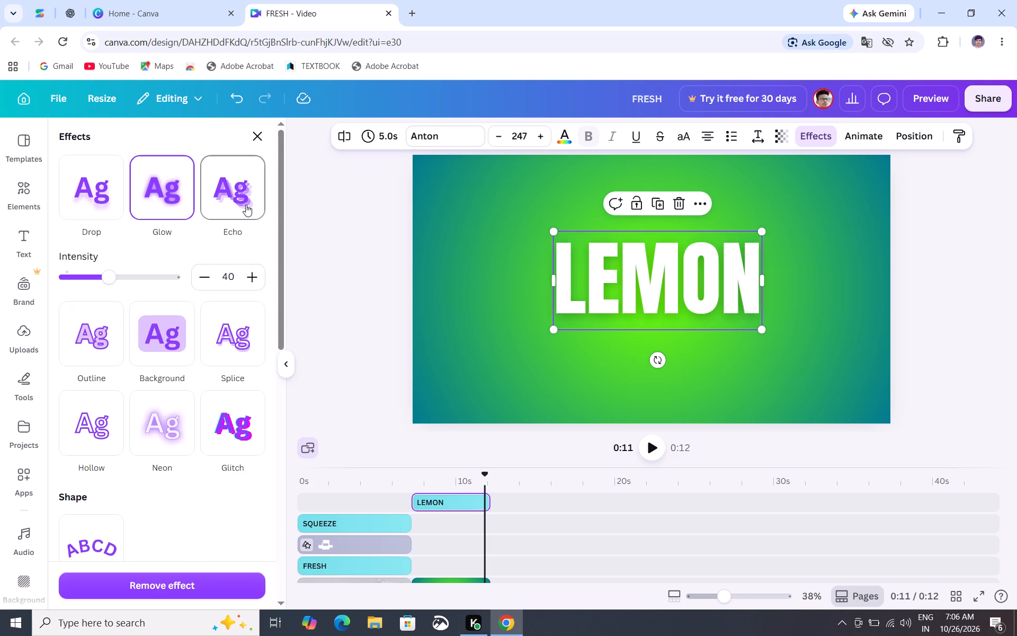
click(181, 202)
click(230, 201)
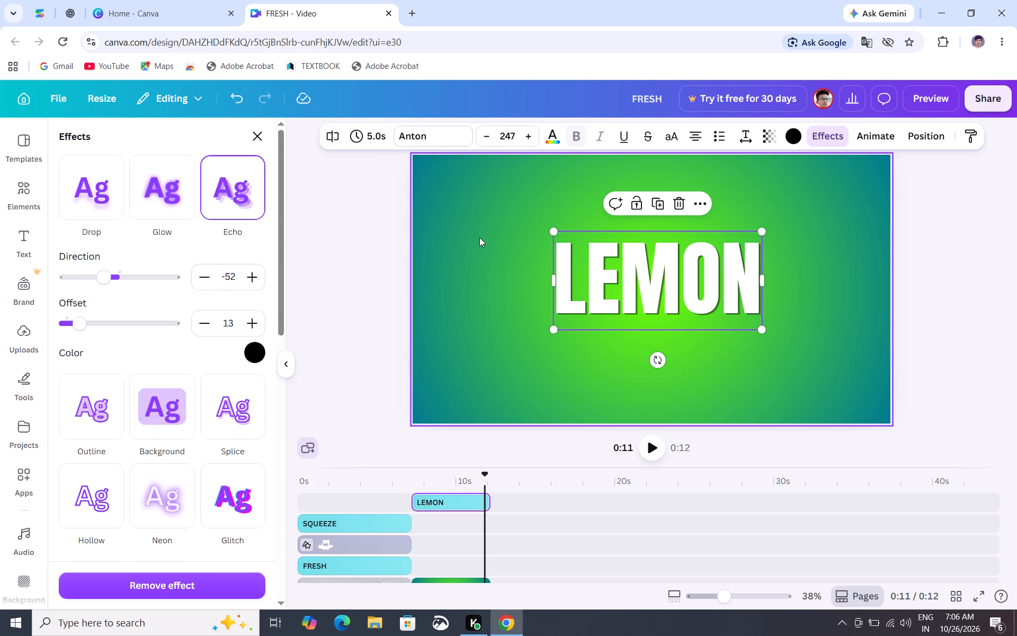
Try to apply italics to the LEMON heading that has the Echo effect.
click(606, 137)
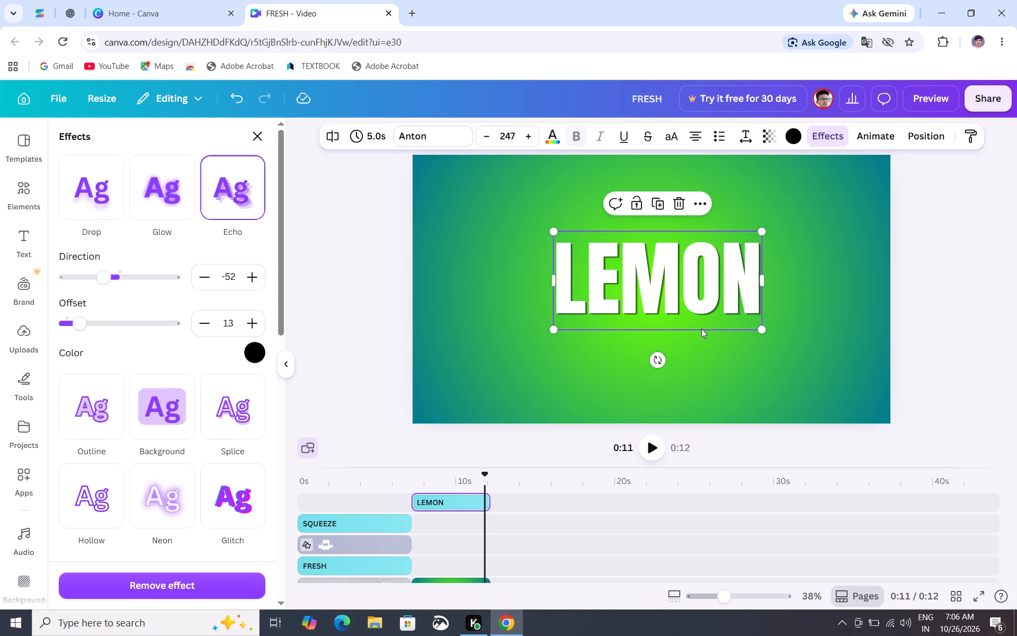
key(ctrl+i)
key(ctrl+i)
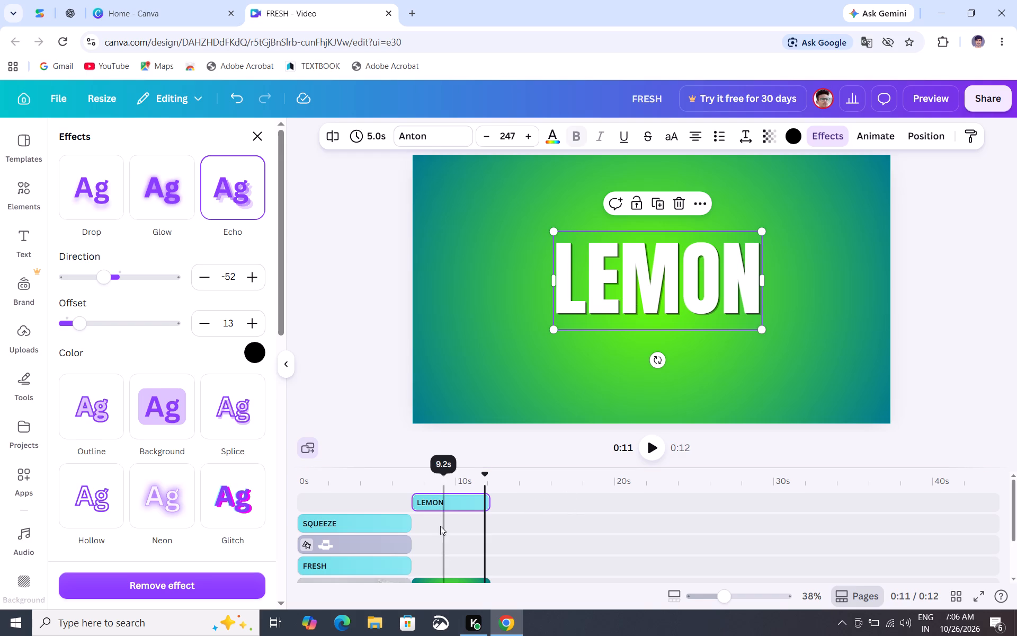
Move the LEMON text clip down onto the SQUEEZE track, directly after the SQUEEZE clip.
drag(438, 499, 438, 518)
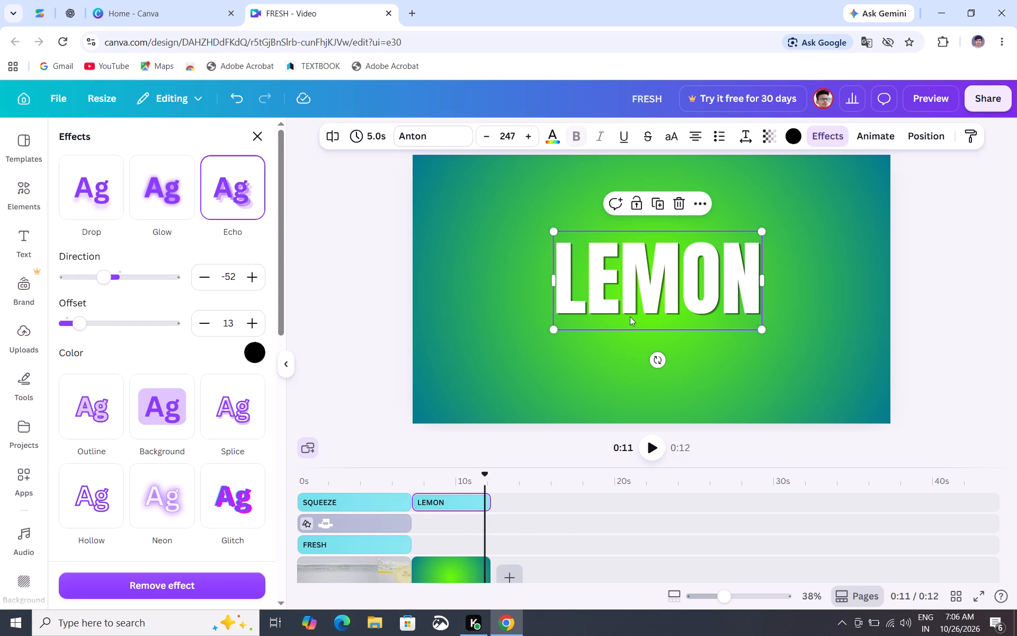
Move the LEMON heading into the upper half of the frame and enlarge it to a font size of about 296.
click(652, 285)
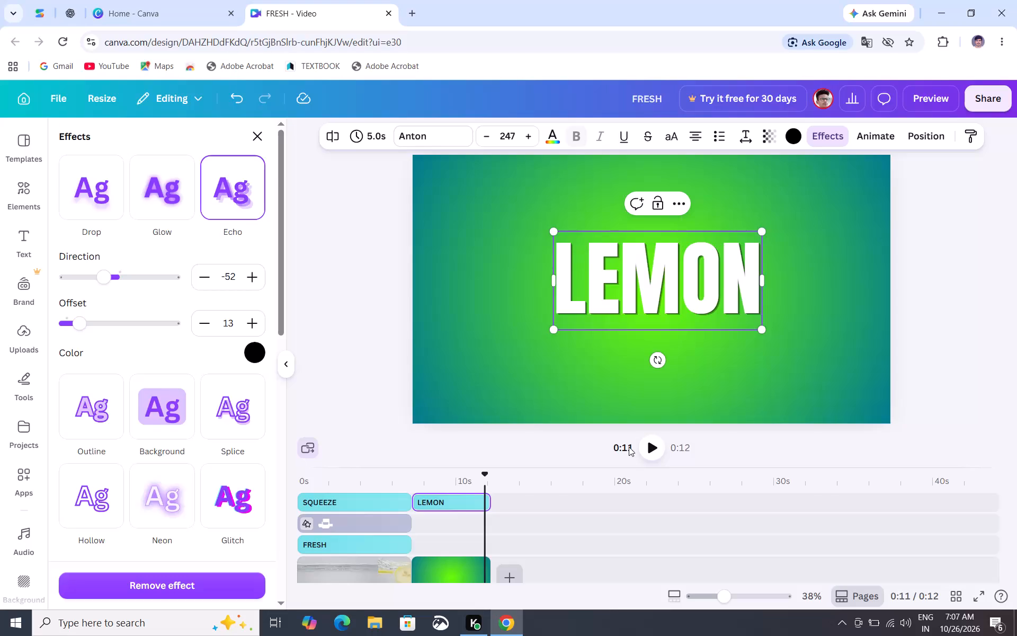
drag(647, 257, 645, 243)
drag(639, 228, 632, 197)
drag(632, 197, 625, 189)
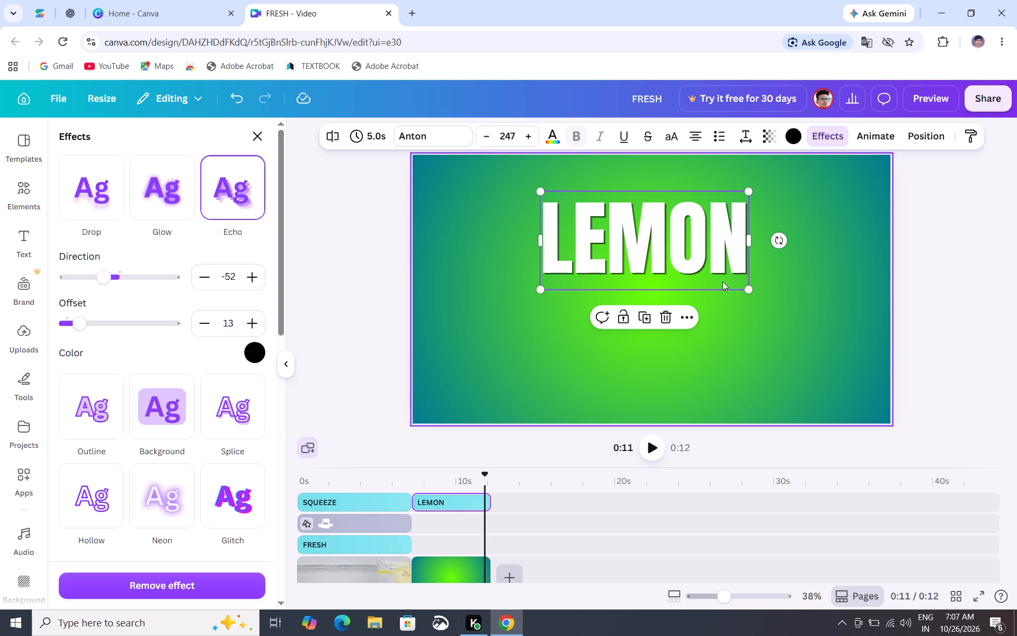
drag(539, 290, 513, 302)
drag(751, 305, 765, 314)
drag(657, 250, 664, 242)
Duplicate the LEMON heading, place the copy centred below the original and shrink it to a font size of about 218.
click(645, 326)
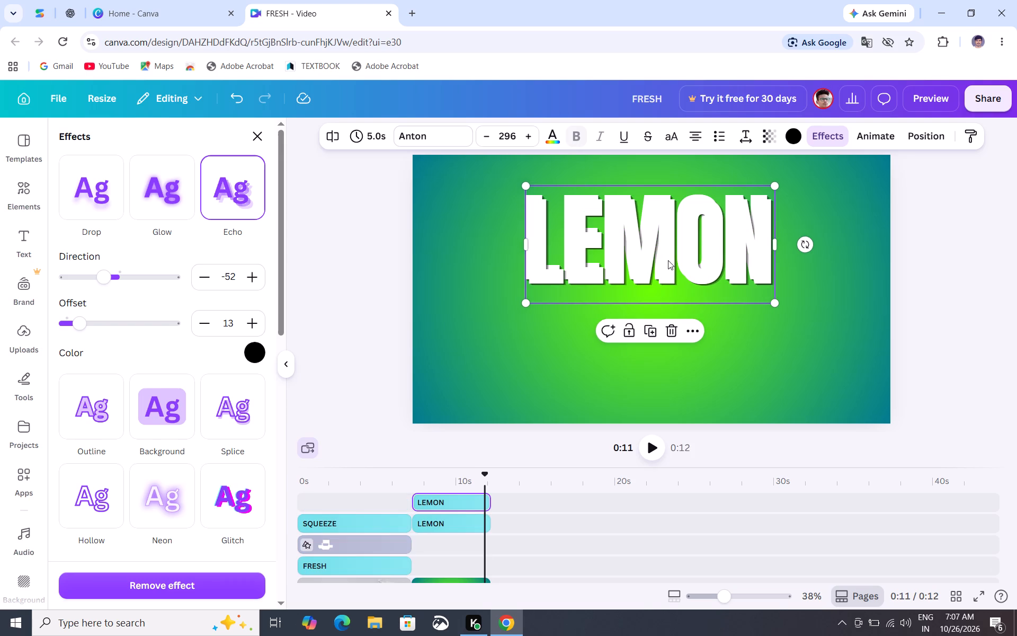
drag(664, 264, 661, 356)
drag(772, 399, 717, 352)
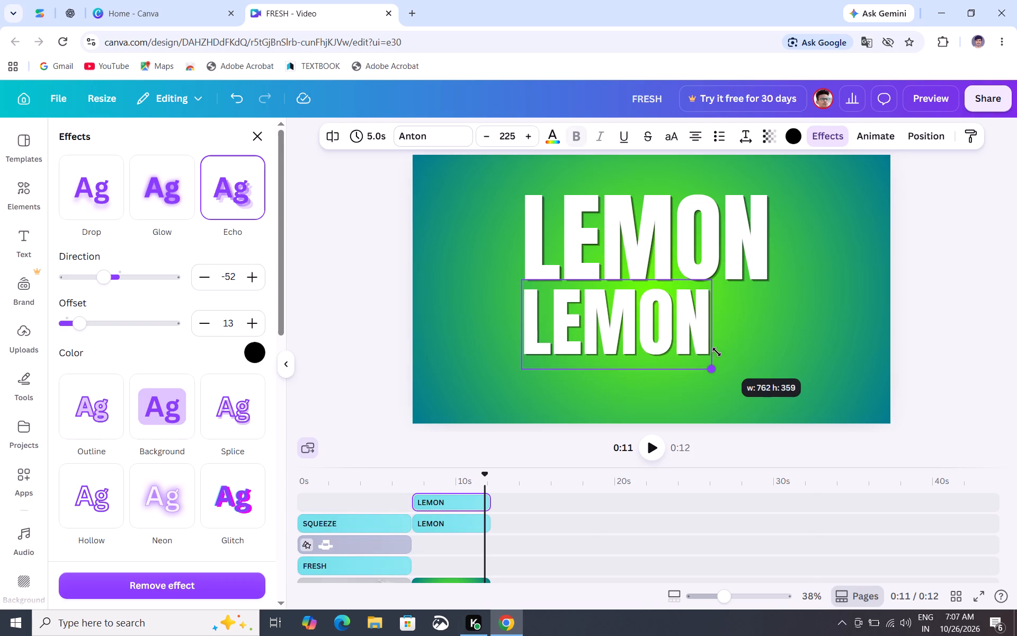
drag(717, 352, 715, 350)
drag(641, 325, 668, 333)
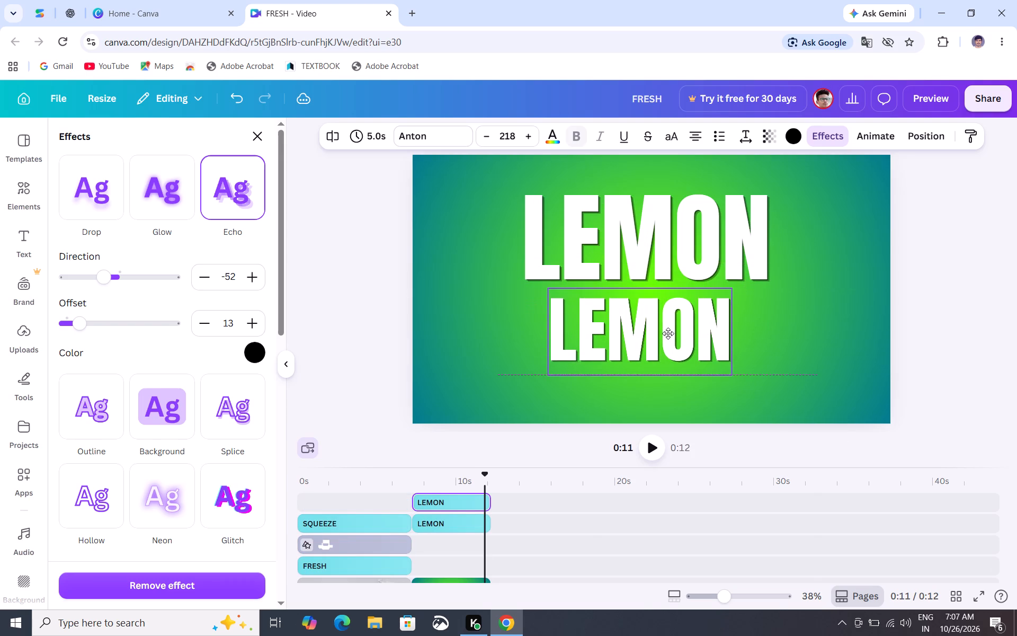
drag(668, 333, 670, 333)
Replace the text of the lower LEMON copy with JUICE.
double_click(671, 333)
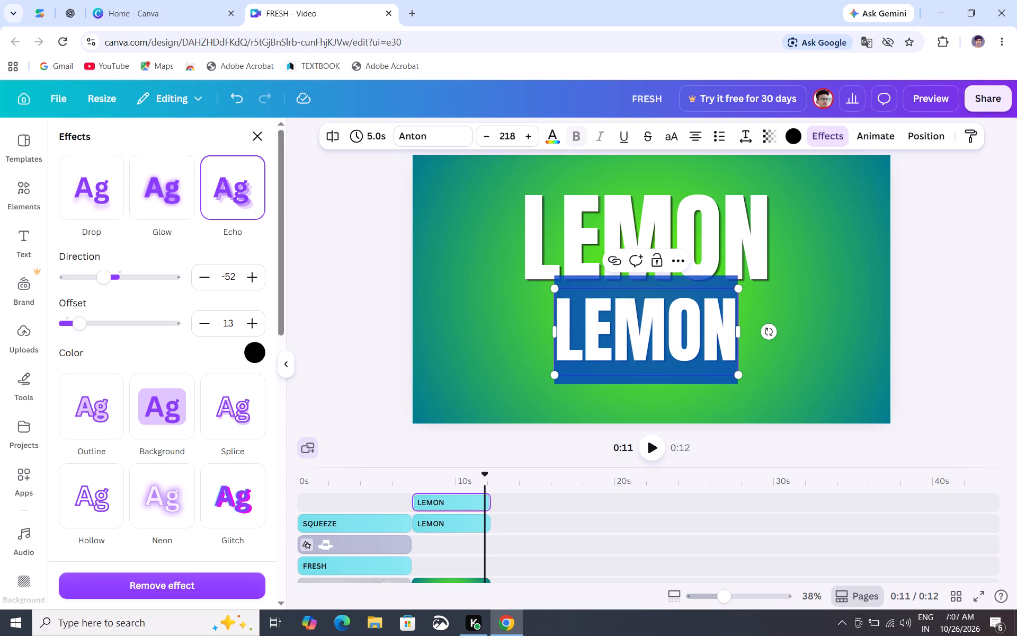
text(JUICE)
key(Return)
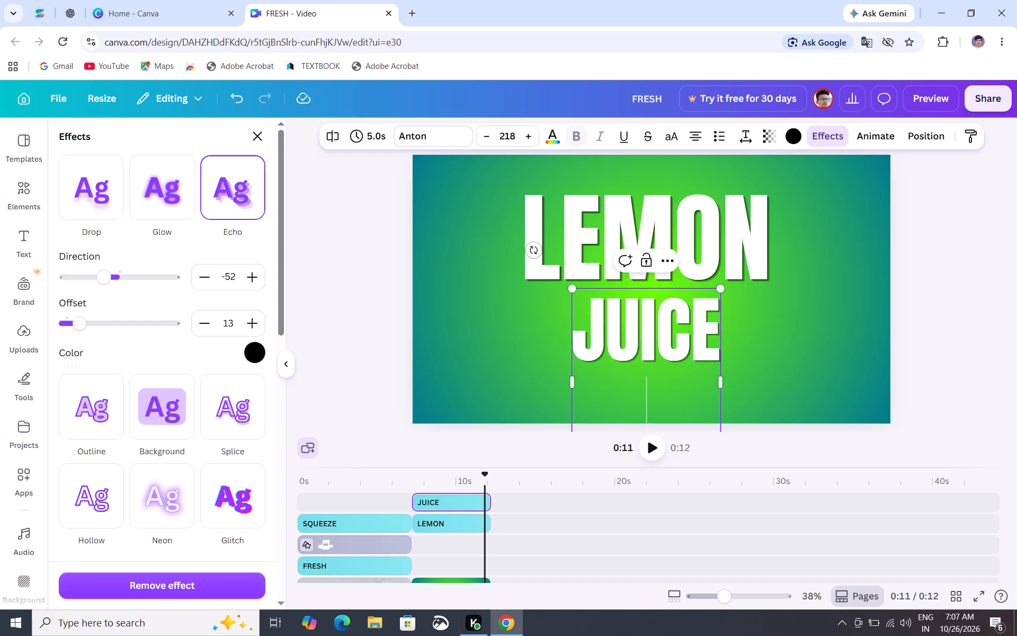
key(BackSpace)
click(834, 314)
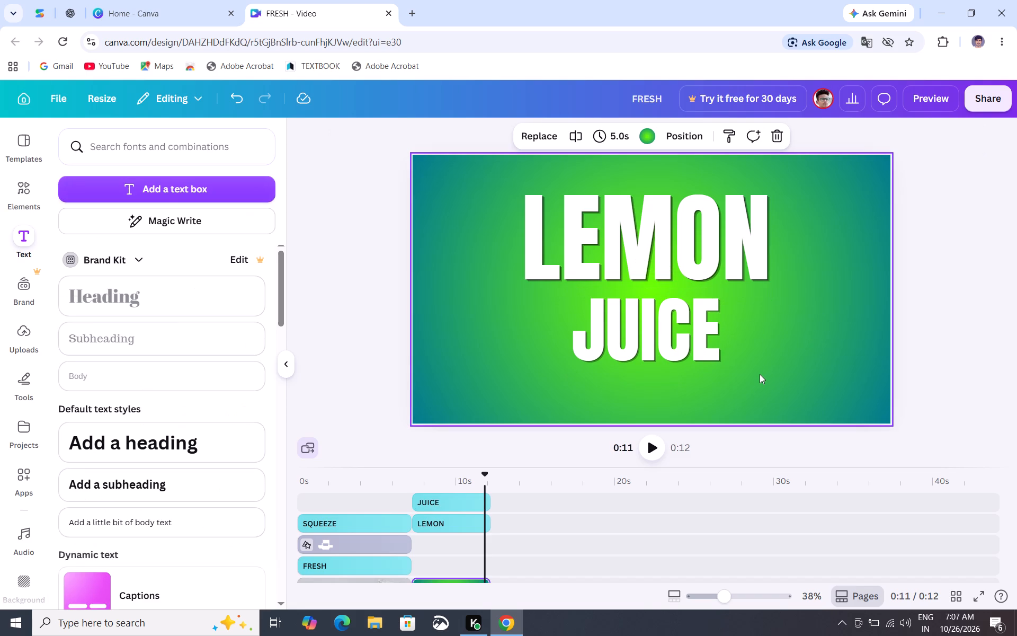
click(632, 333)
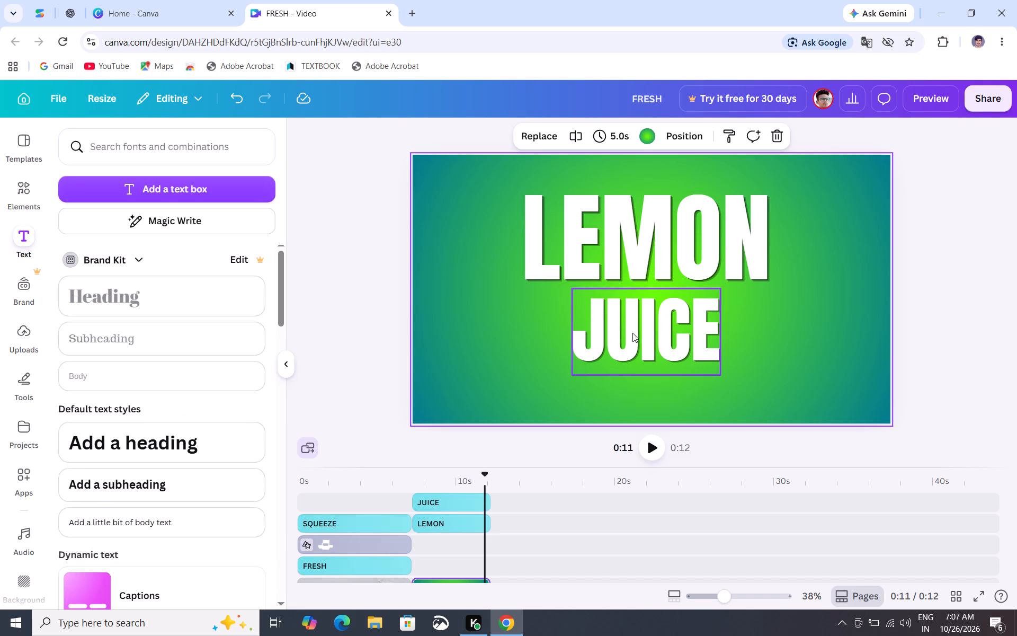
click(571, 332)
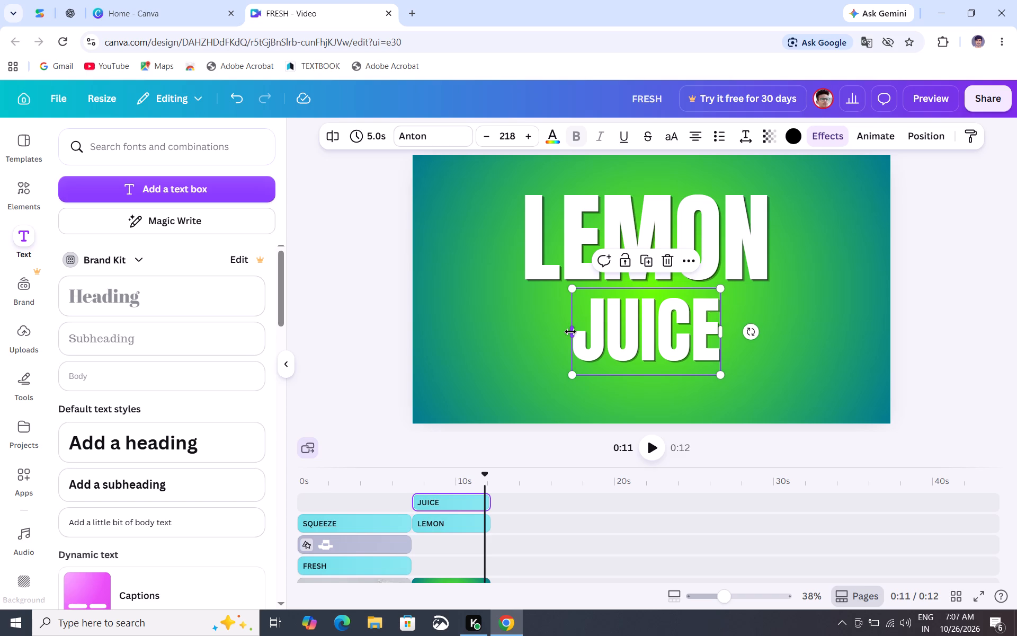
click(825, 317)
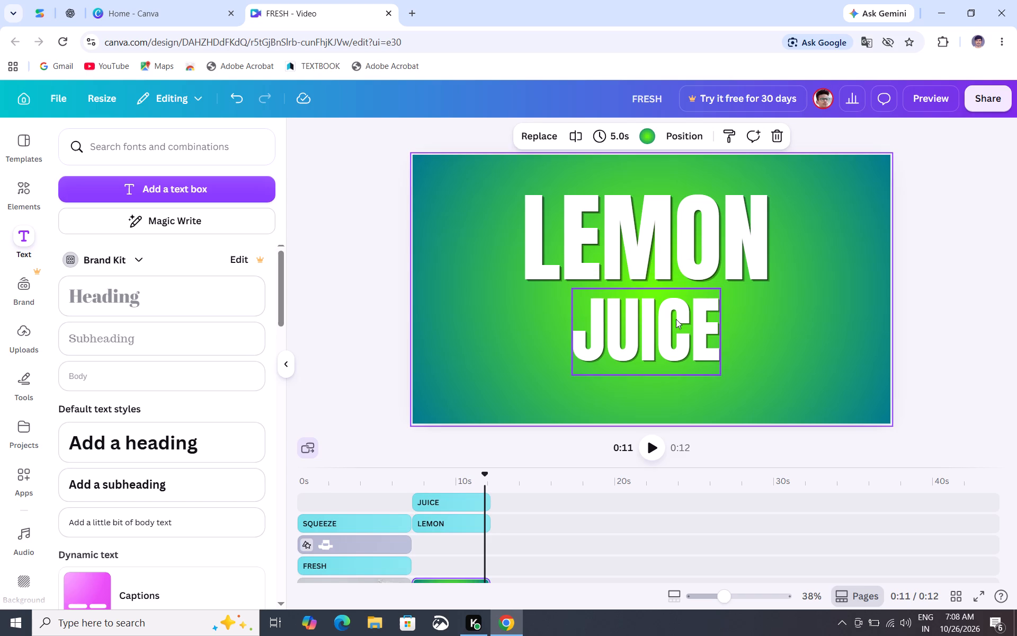
Move the JUICE heading up so it sits just beneath the LEMON heading.
drag(671, 319, 668, 306)
click(805, 304)
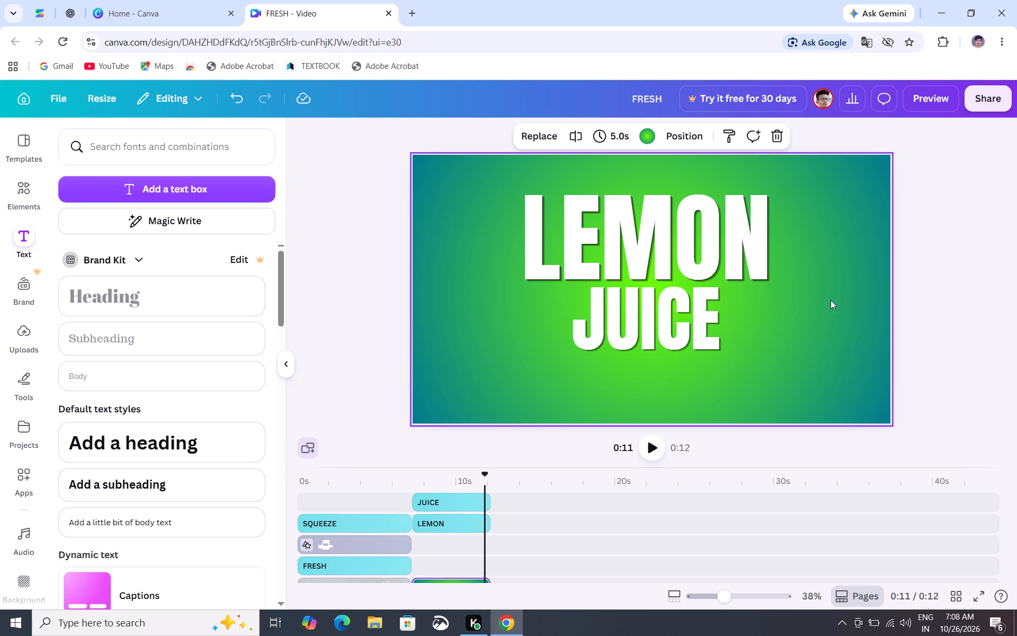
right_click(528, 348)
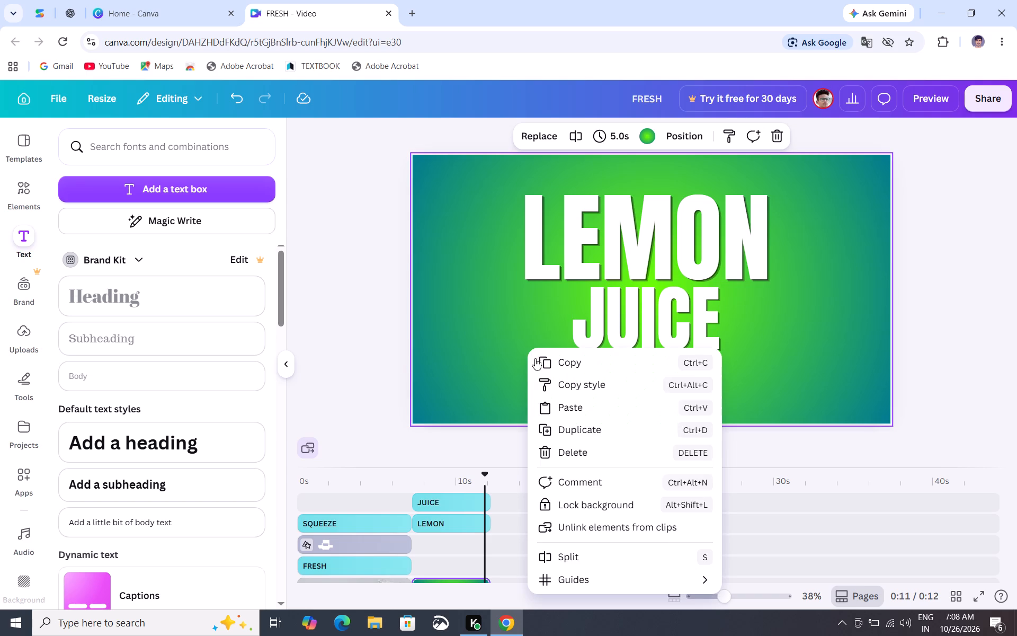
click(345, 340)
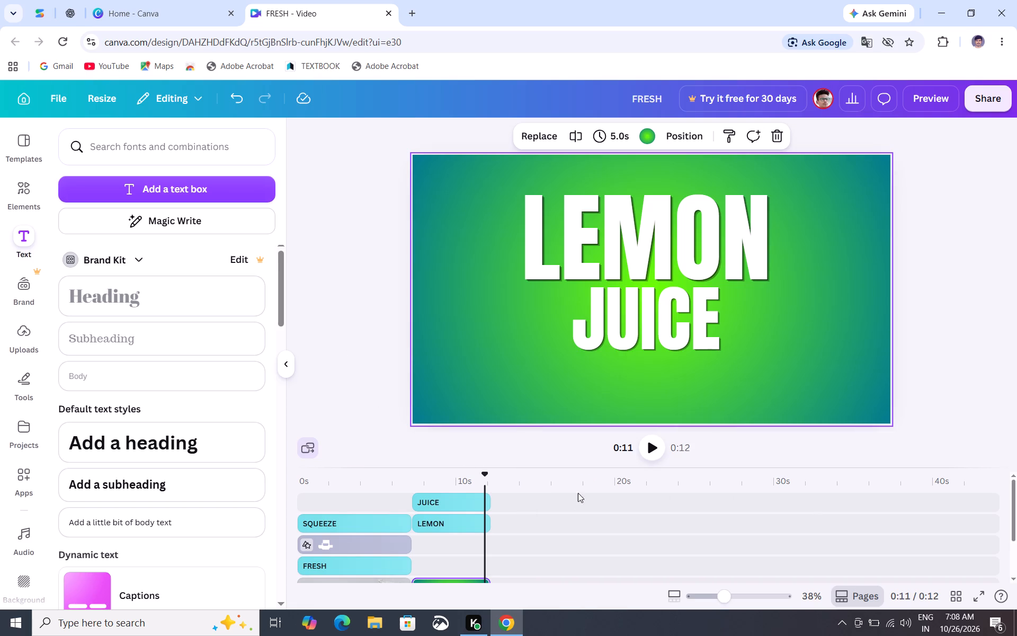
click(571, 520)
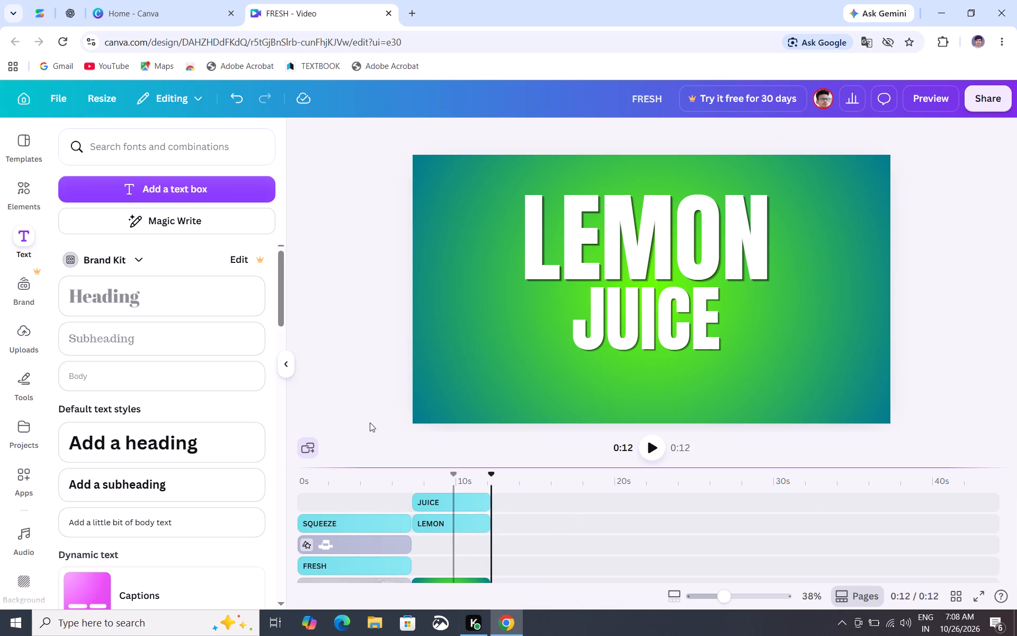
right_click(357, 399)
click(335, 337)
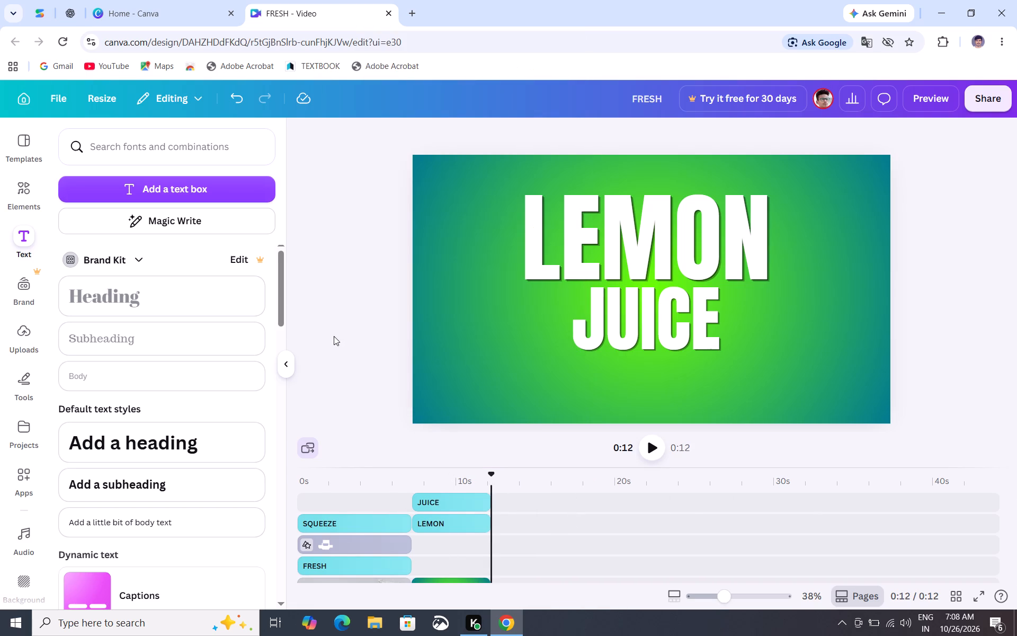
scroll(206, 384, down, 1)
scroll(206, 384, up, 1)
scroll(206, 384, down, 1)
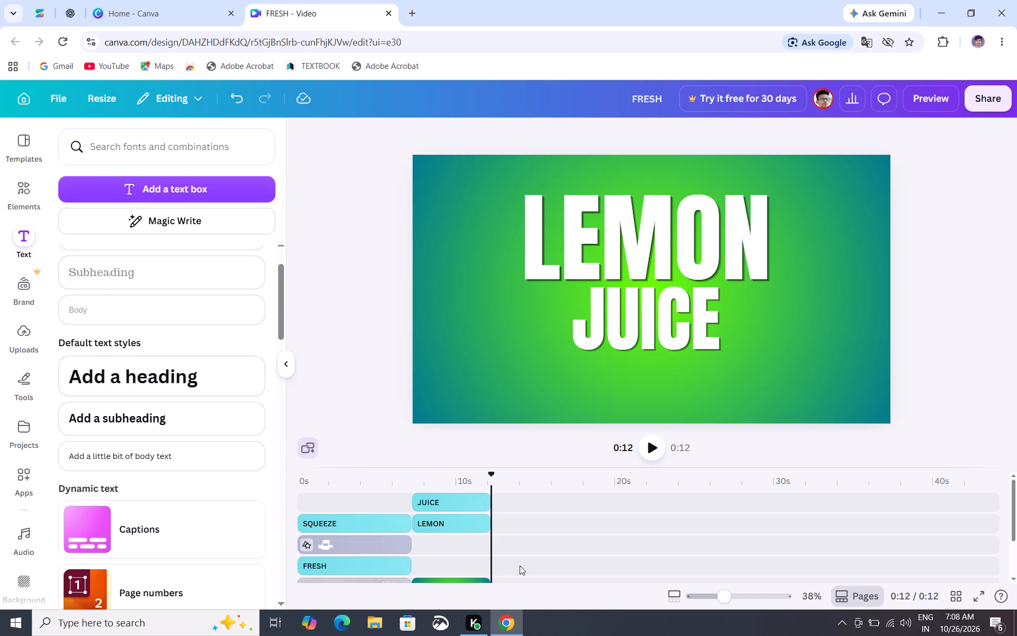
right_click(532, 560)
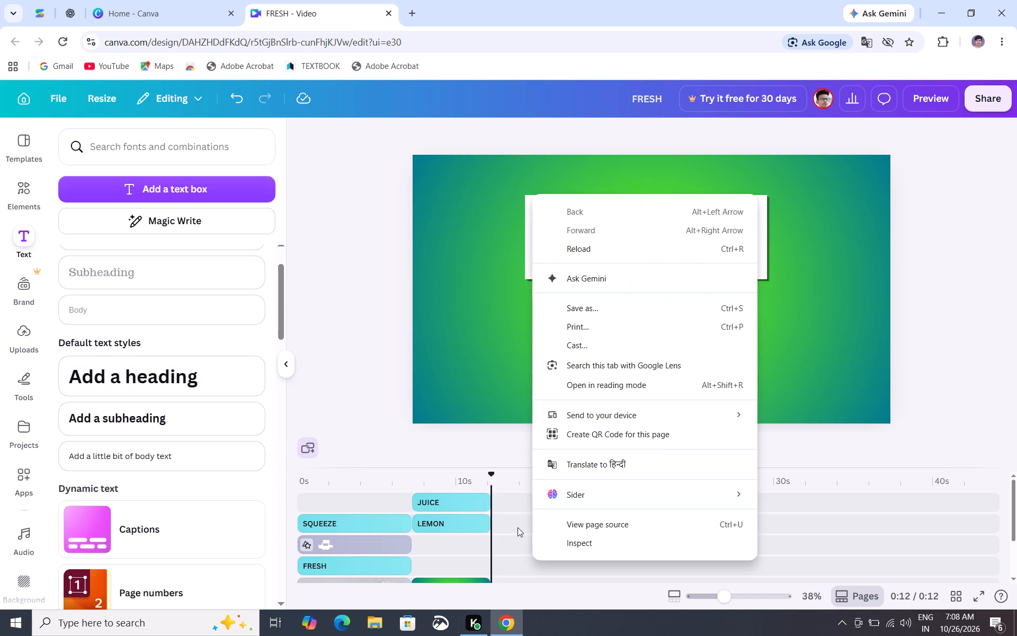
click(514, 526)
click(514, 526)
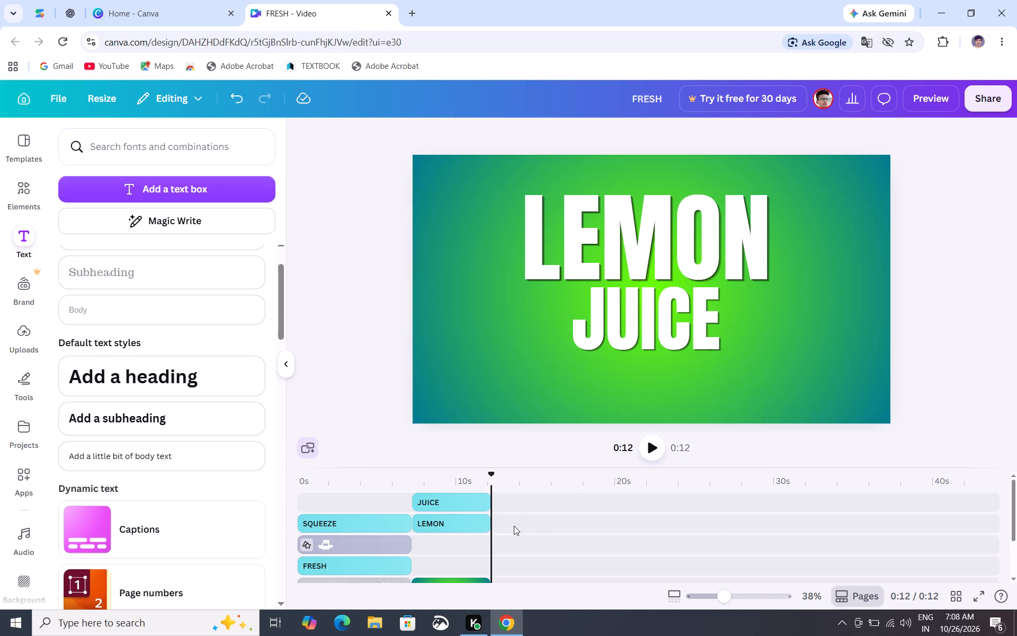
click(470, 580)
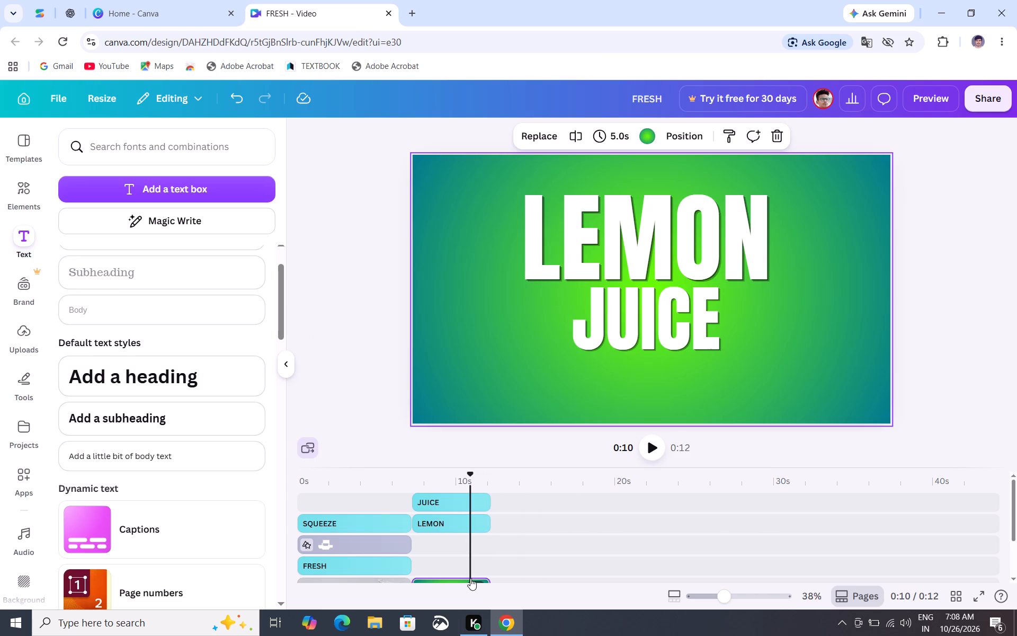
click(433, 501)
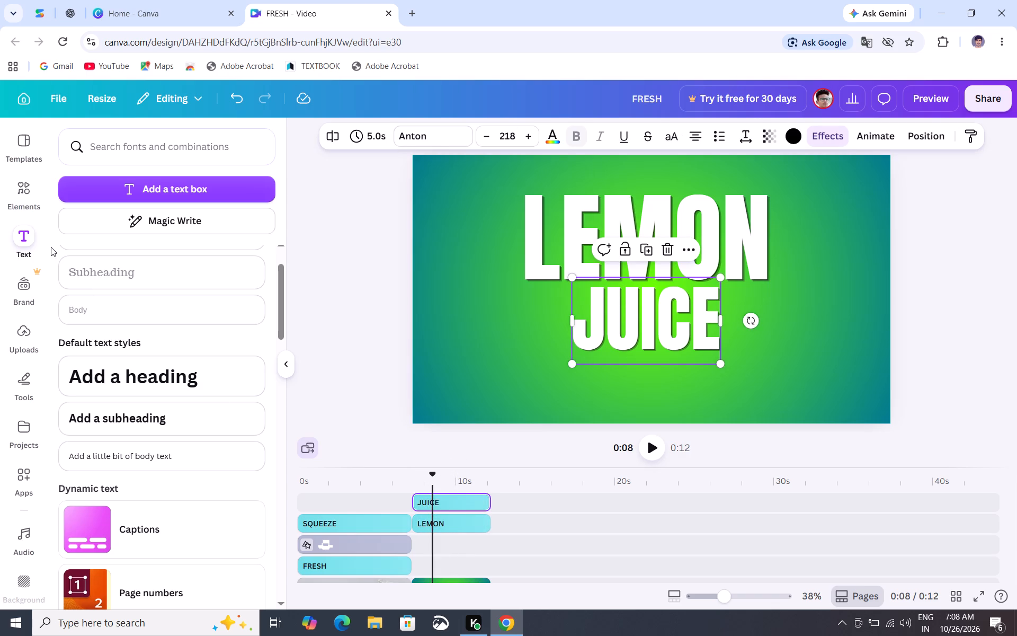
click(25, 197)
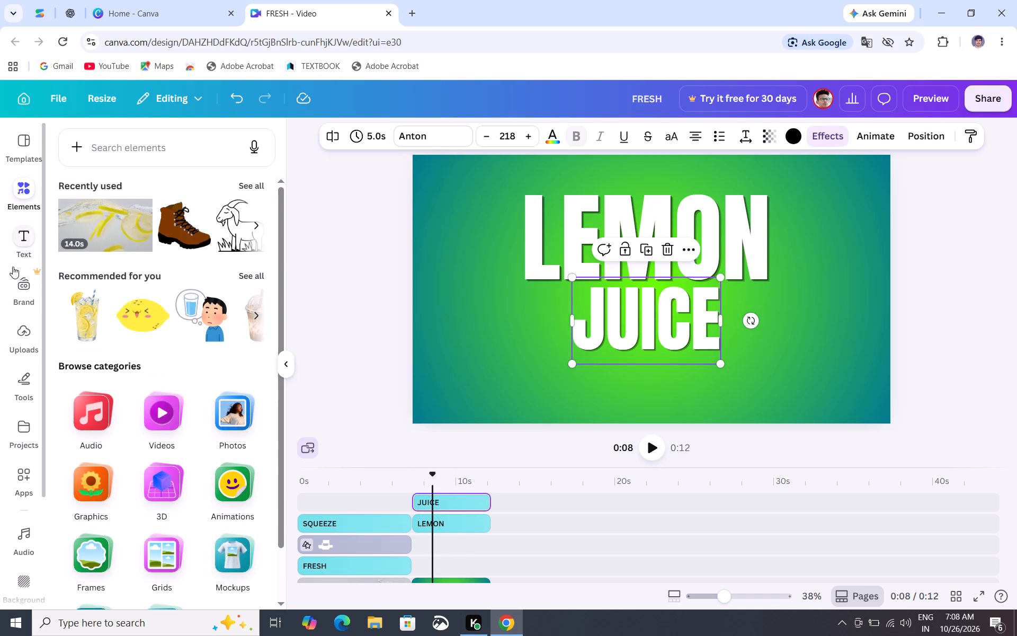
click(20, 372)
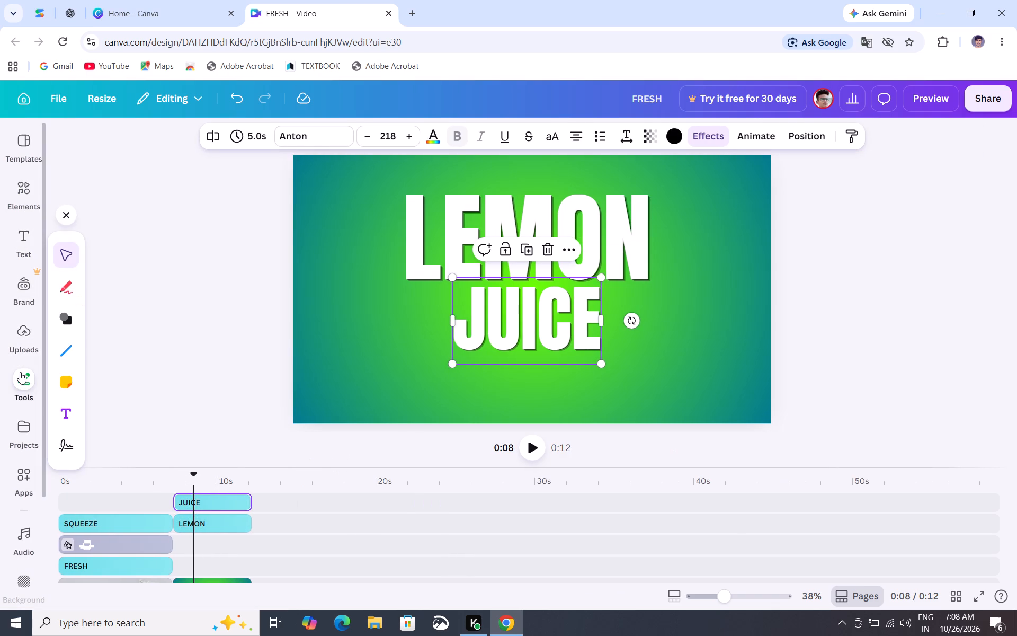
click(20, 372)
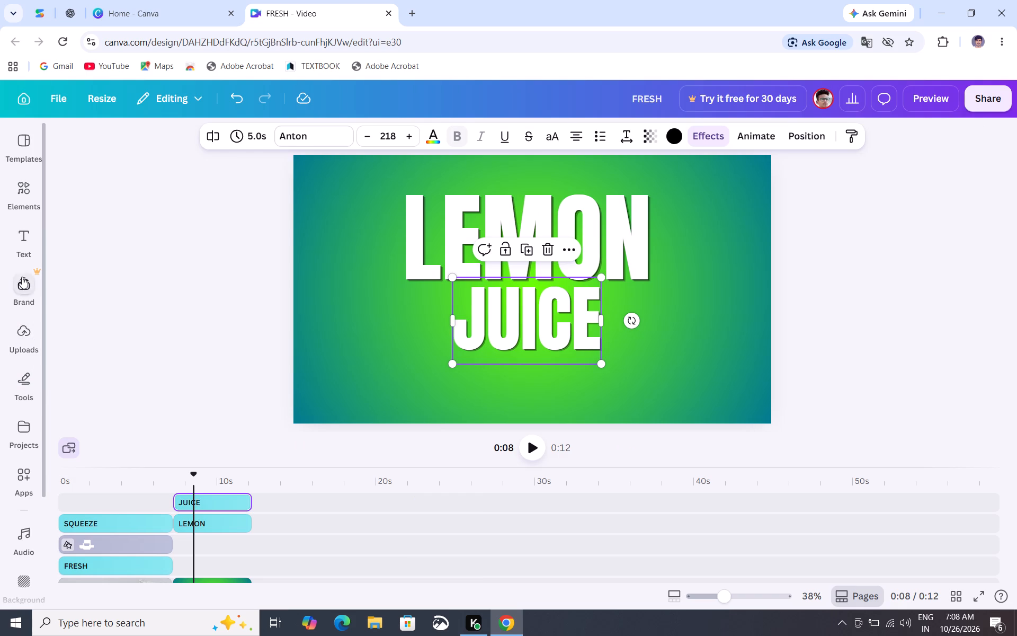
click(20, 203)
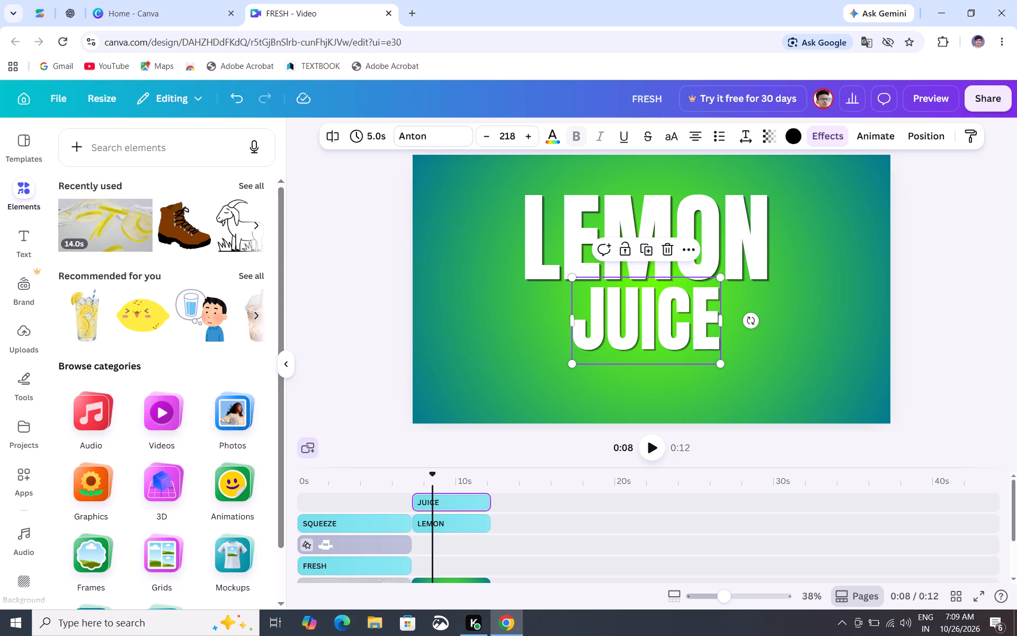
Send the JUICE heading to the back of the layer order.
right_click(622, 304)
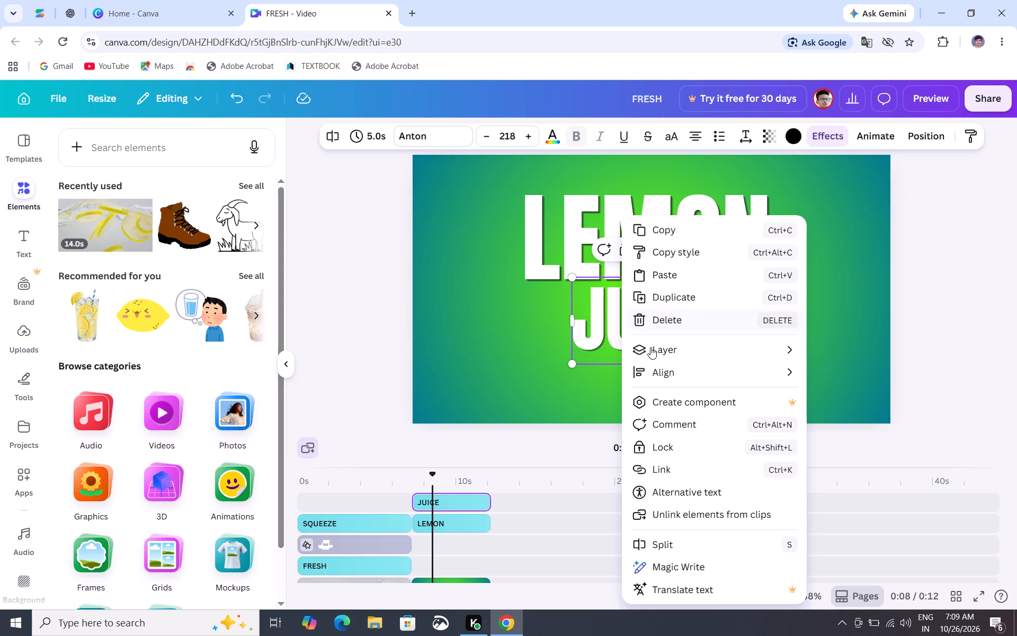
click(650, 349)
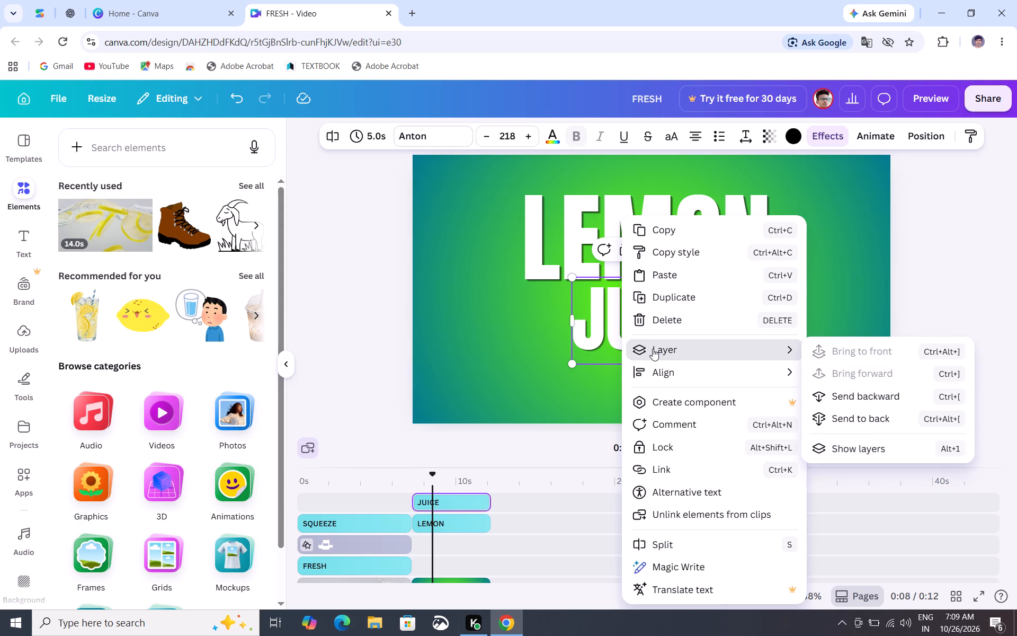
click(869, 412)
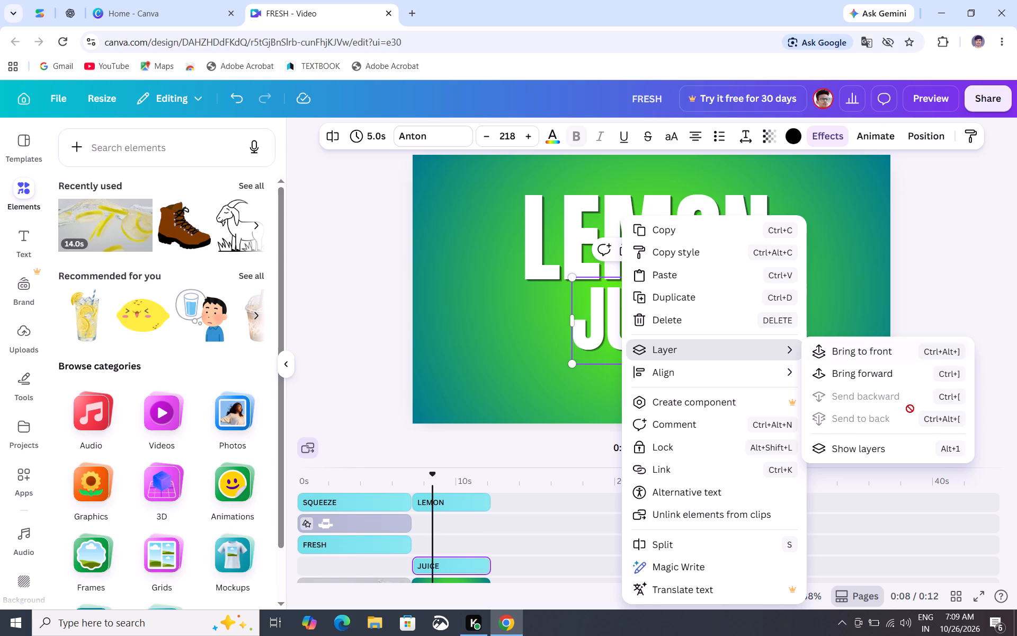
Show the list of all layers and nudge the JUICE heading slightly up toward LEMON.
click(899, 457)
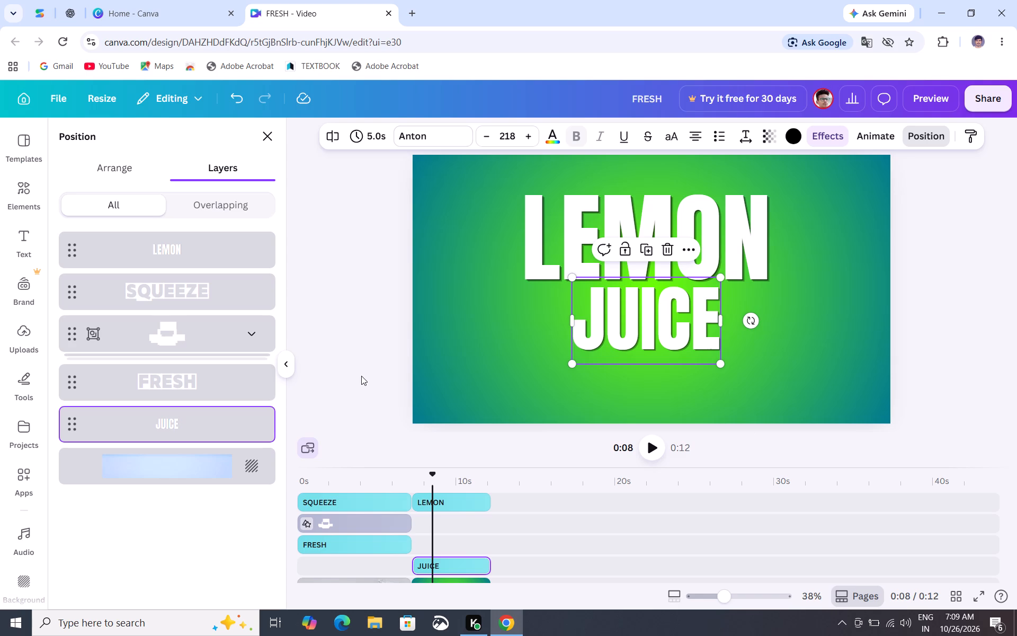
click(163, 521)
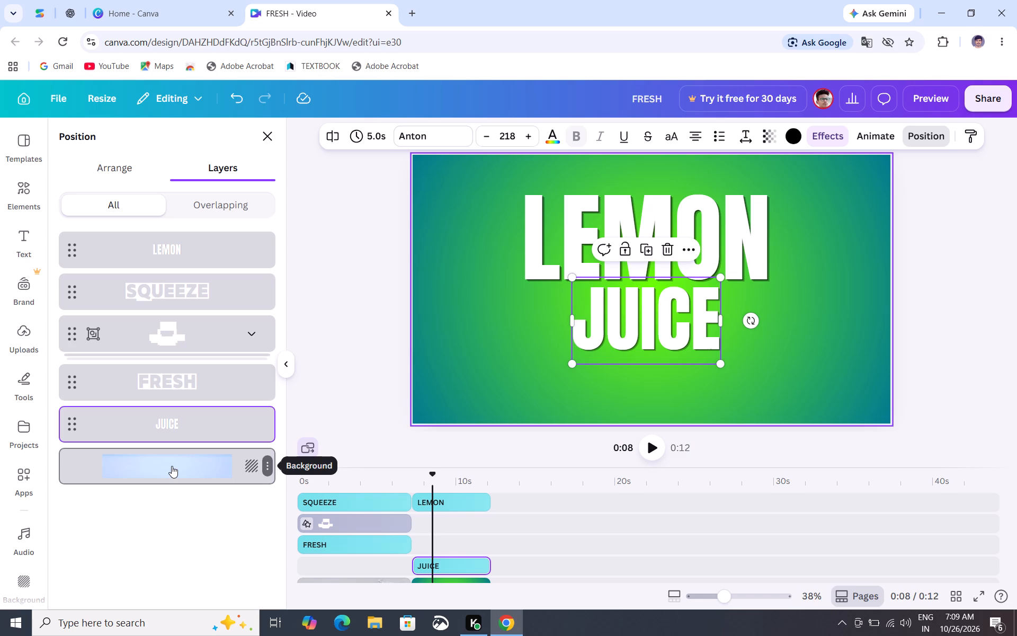
click(645, 311)
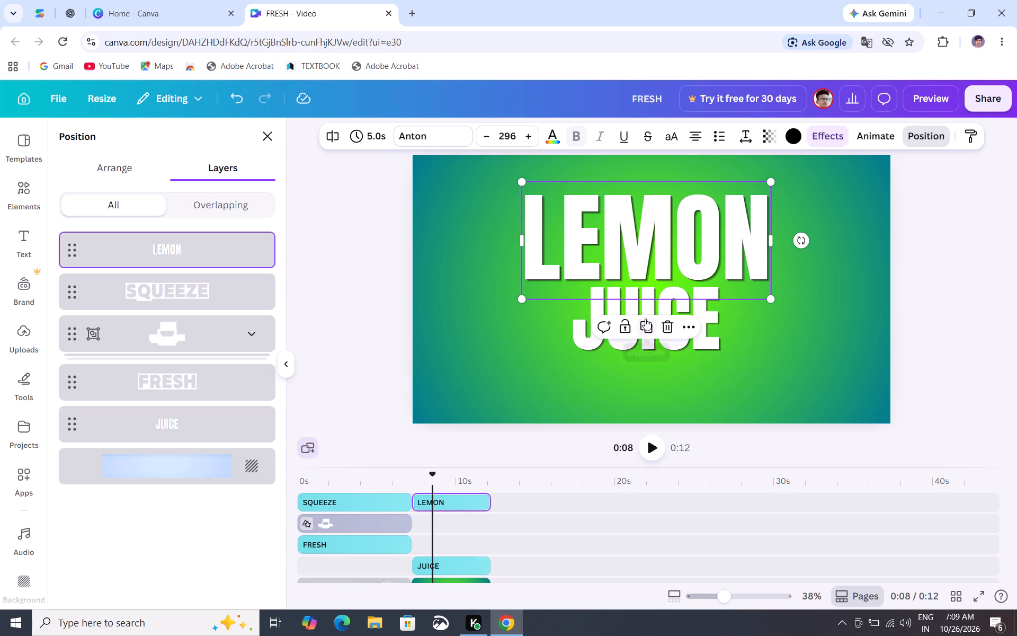
drag(645, 306, 644, 293)
click(788, 357)
click(657, 348)
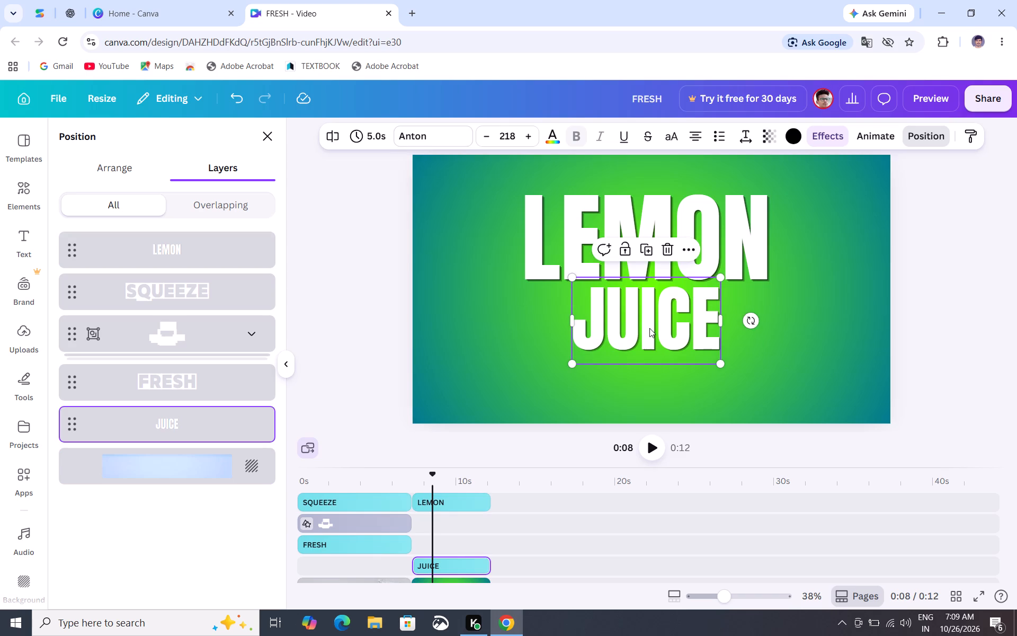
click(649, 328)
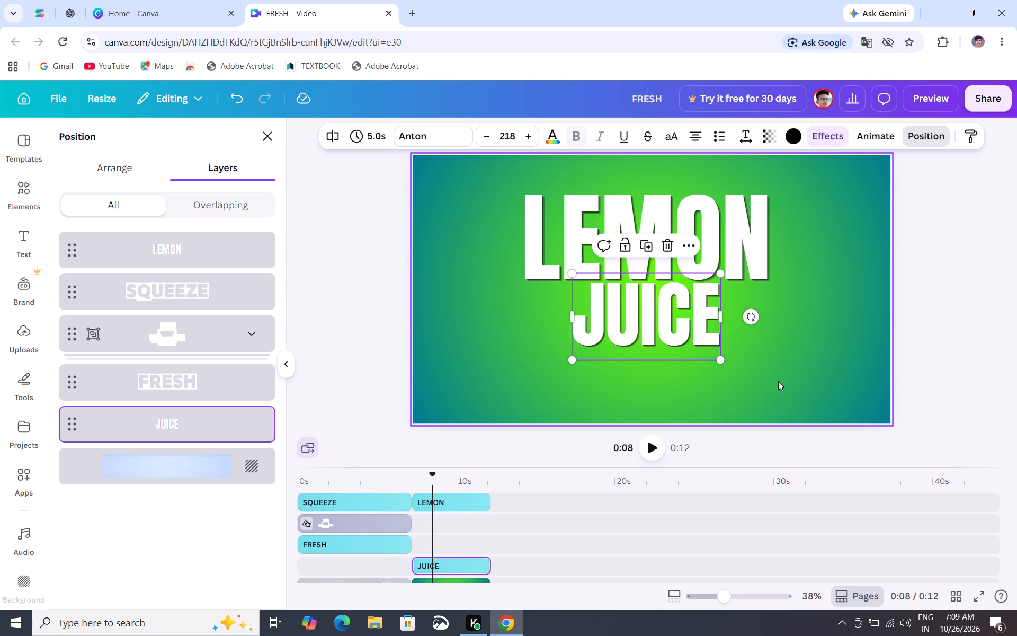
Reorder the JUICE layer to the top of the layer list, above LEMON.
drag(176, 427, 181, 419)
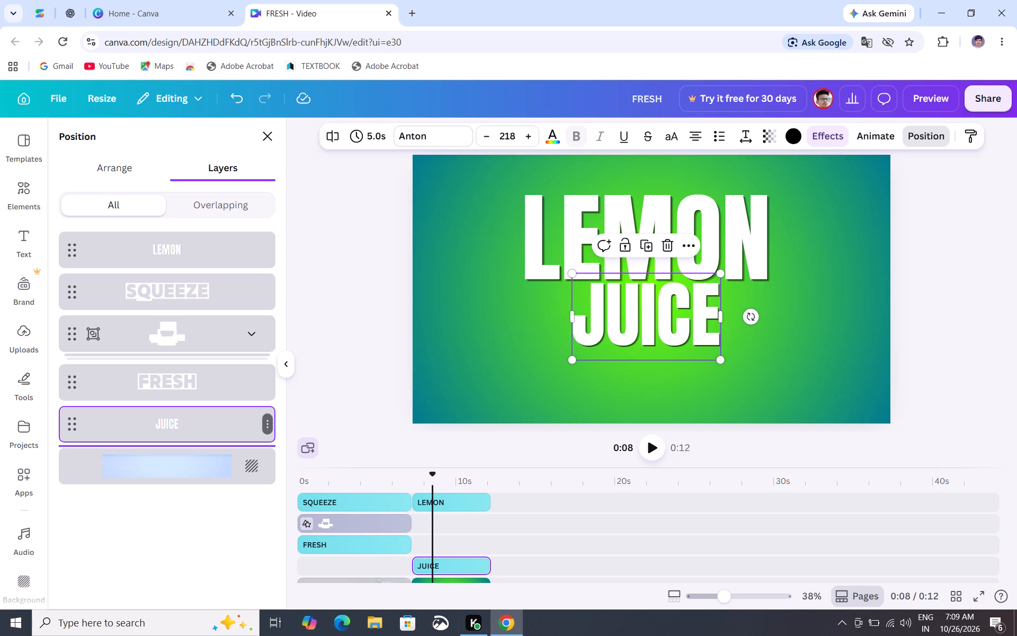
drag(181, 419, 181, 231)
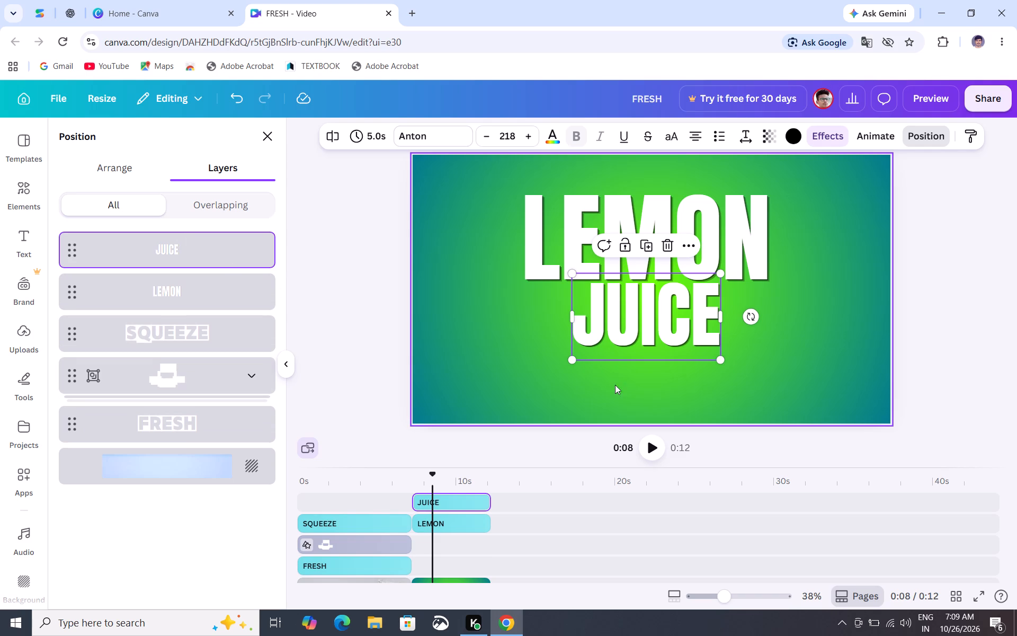
Nudge the JUICE heading a little farther up toward the LEMON heading.
click(645, 323)
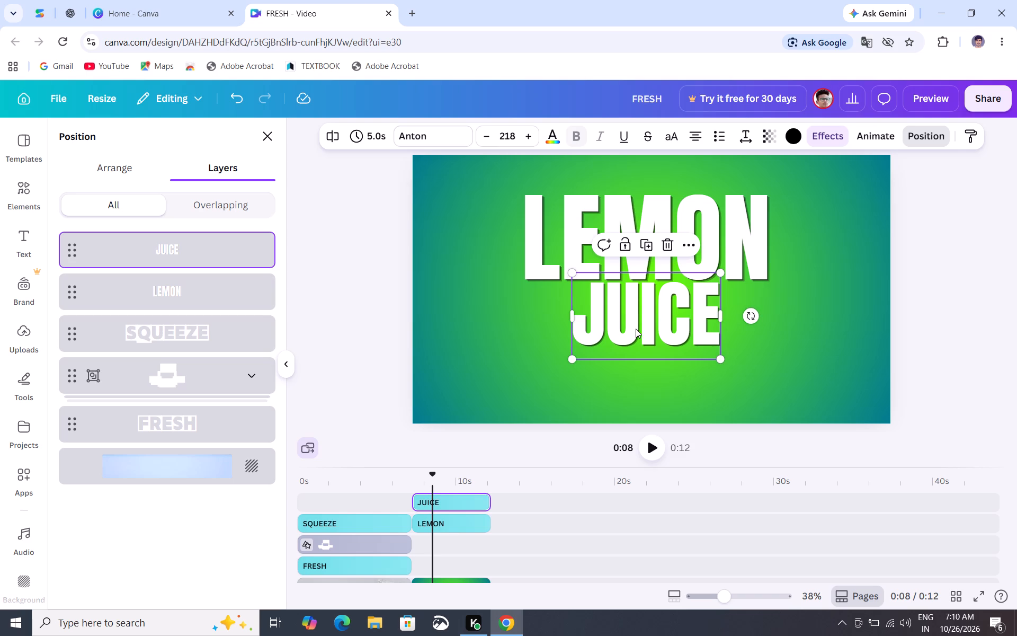
click(632, 316)
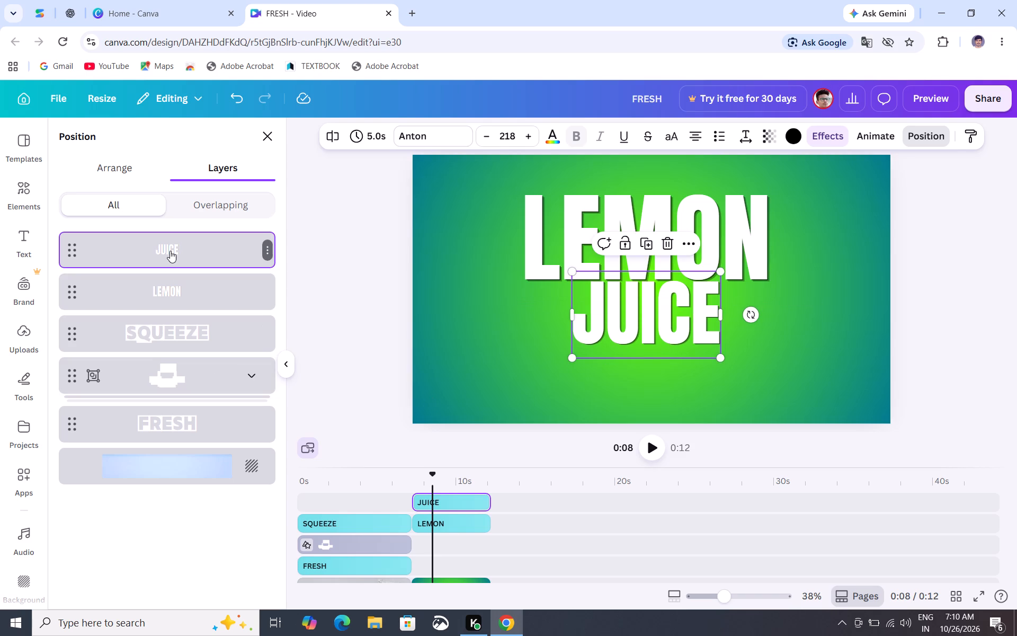
Reorder the JUICE layer so it sits directly below the LEMON layer.
drag(170, 251, 176, 302)
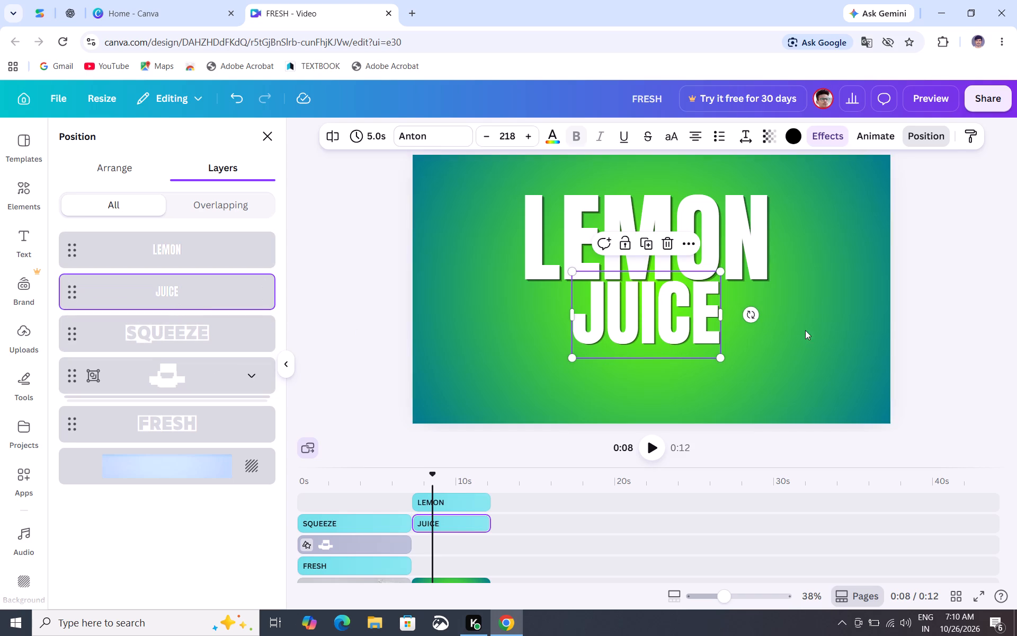
click(825, 326)
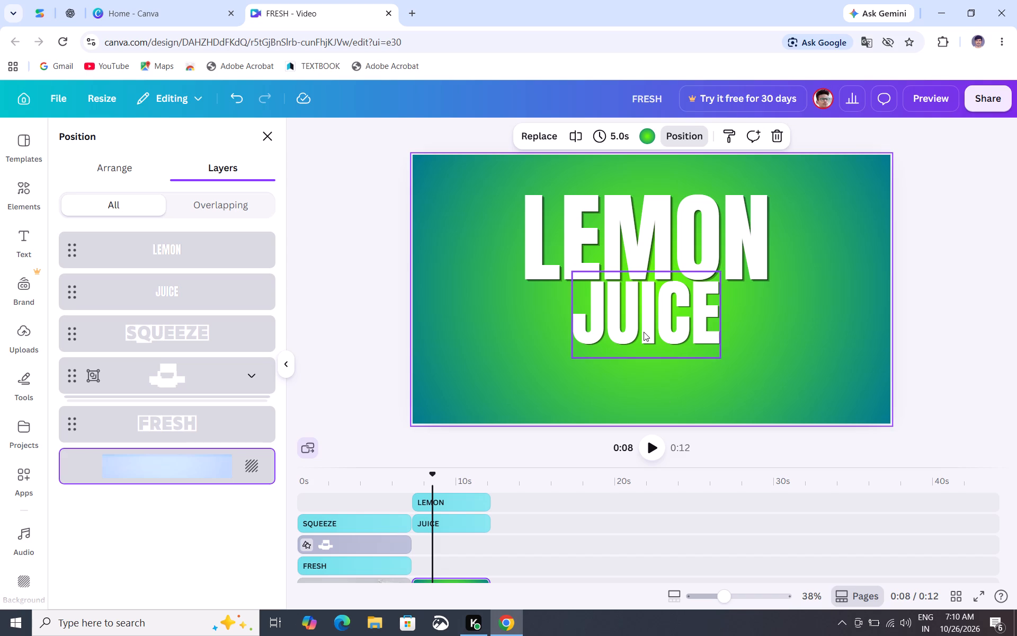
Enlarge the JUICE heading to a font size of about 240.
click(636, 320)
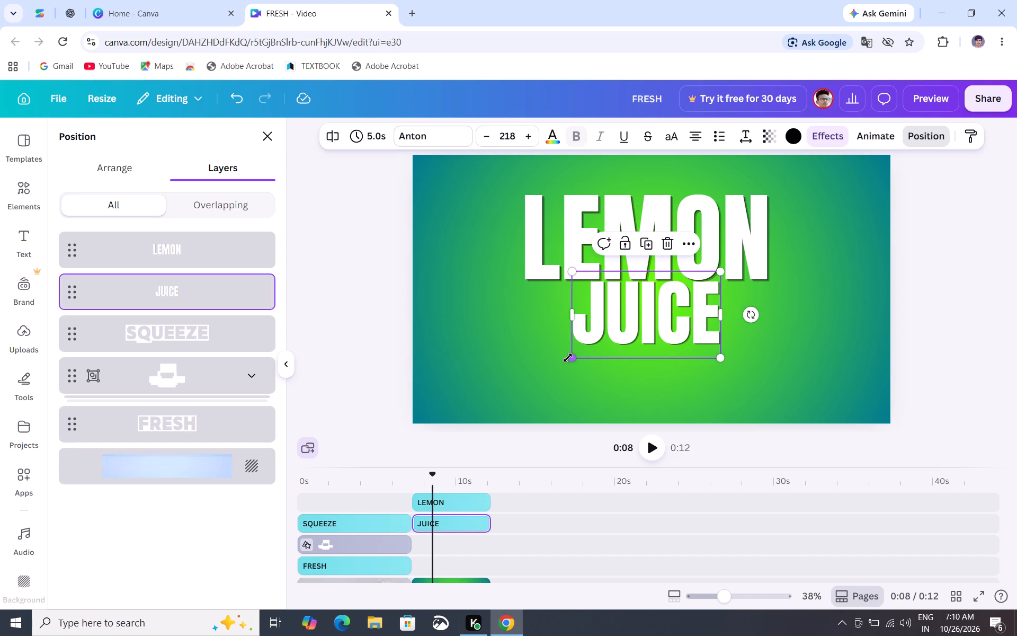
drag(570, 358, 554, 363)
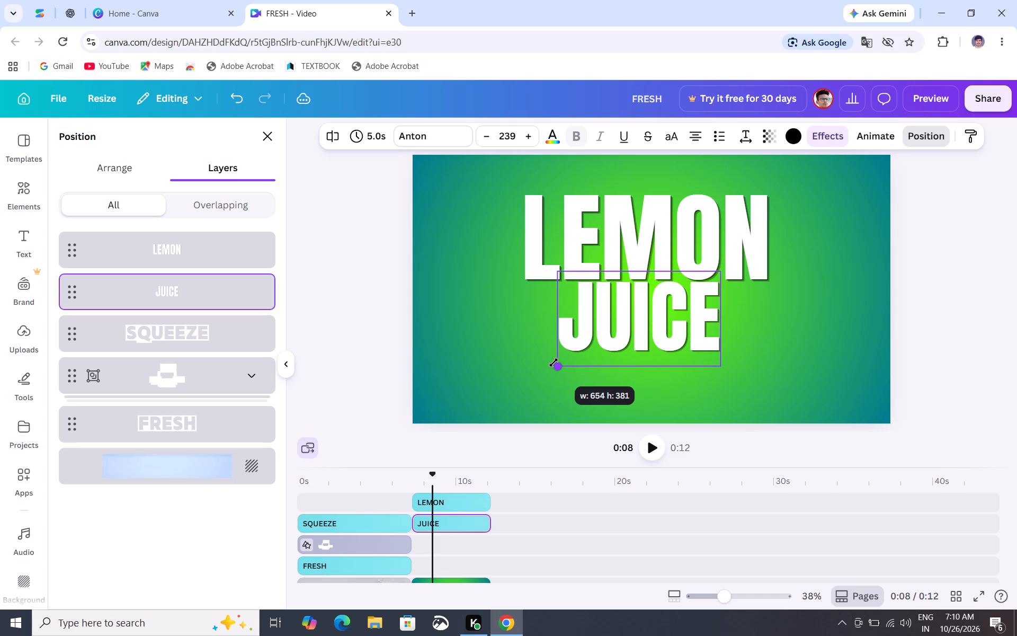
drag(554, 363, 553, 363)
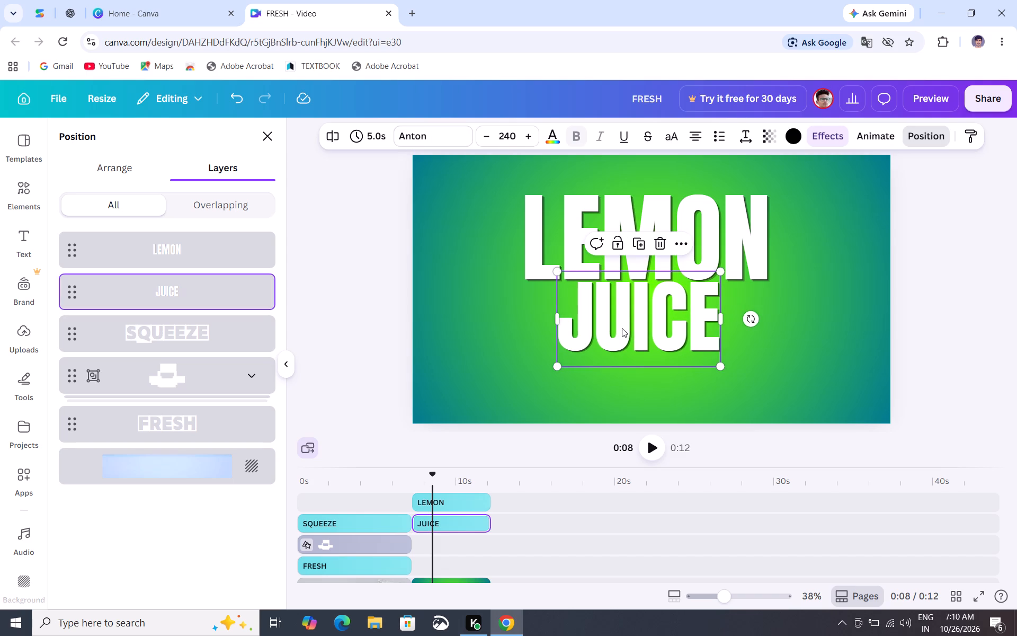
Move the enlarged JUICE heading slightly up so its top edge tucks just behind the bottom of LEMON.
drag(643, 322, 645, 322)
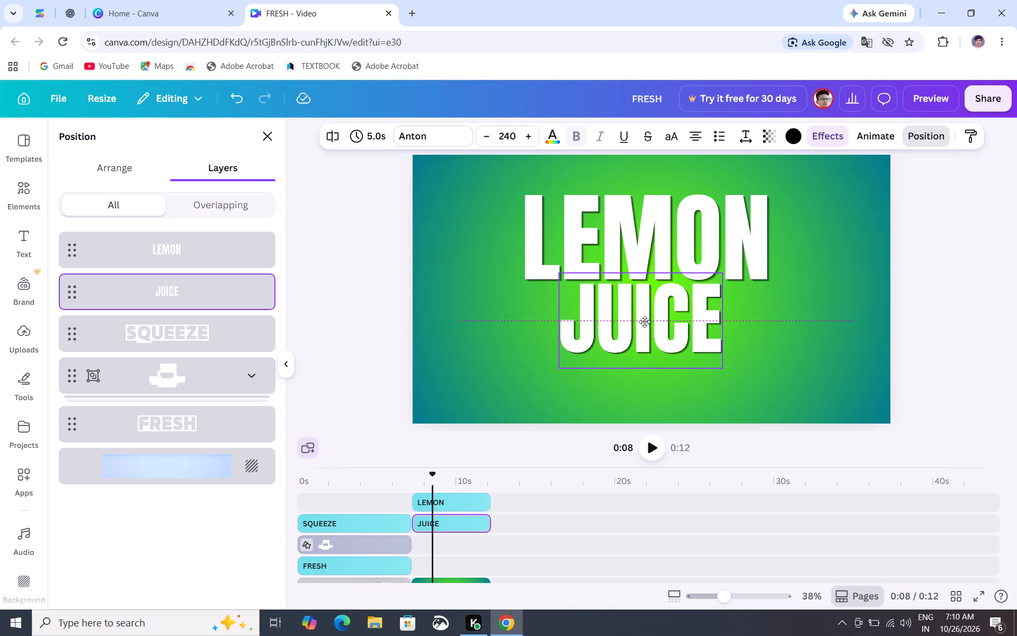
drag(645, 322, 644, 317)
click(809, 346)
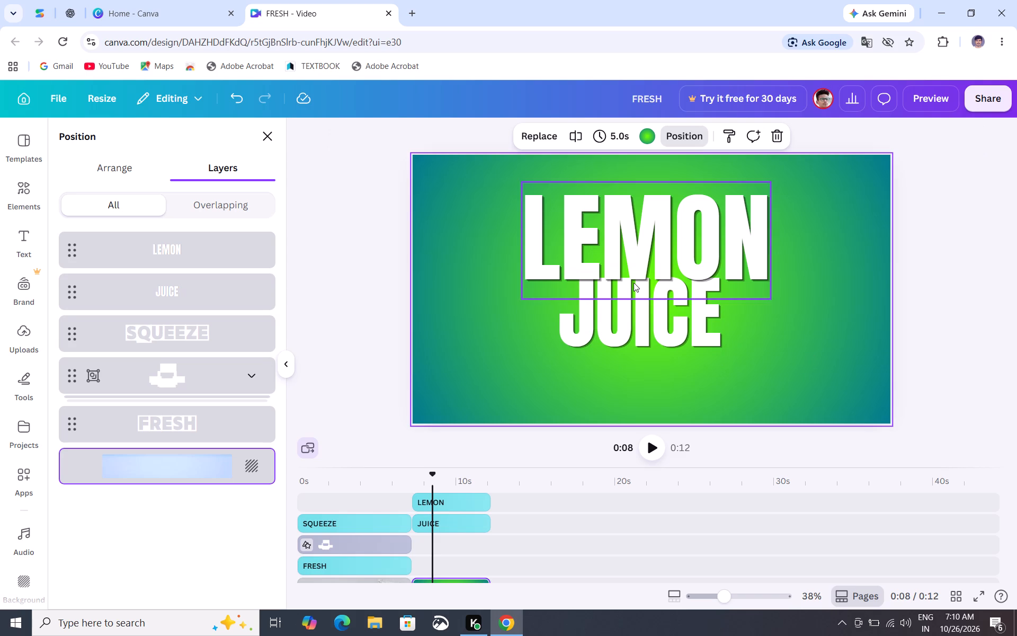
click(642, 325)
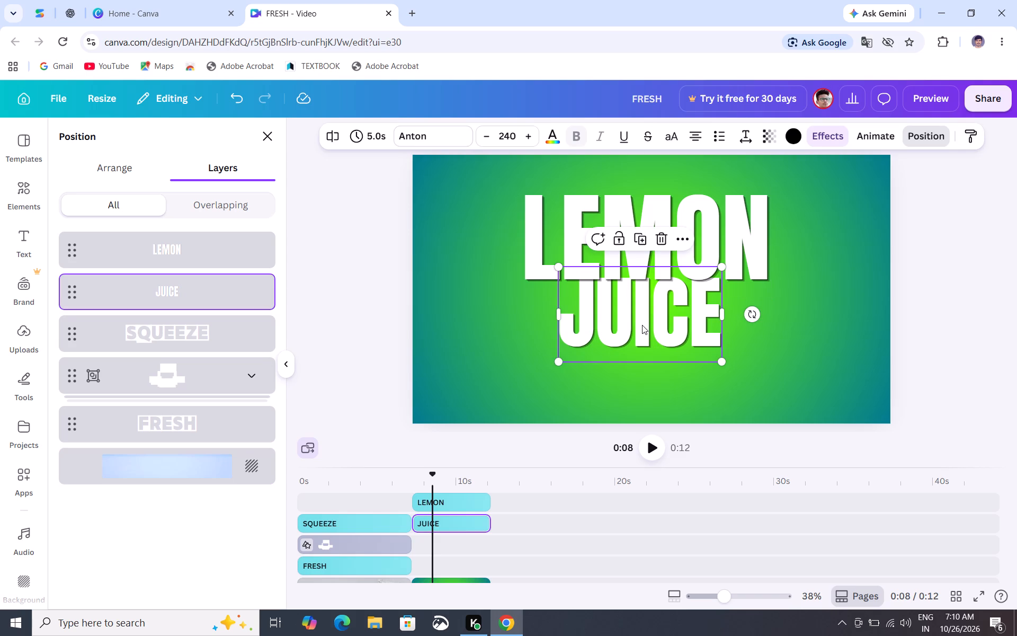
Nudge the JUICE heading slightly to the right so it sits centred beneath the LEMON heading.
key(Right)
key(Right)
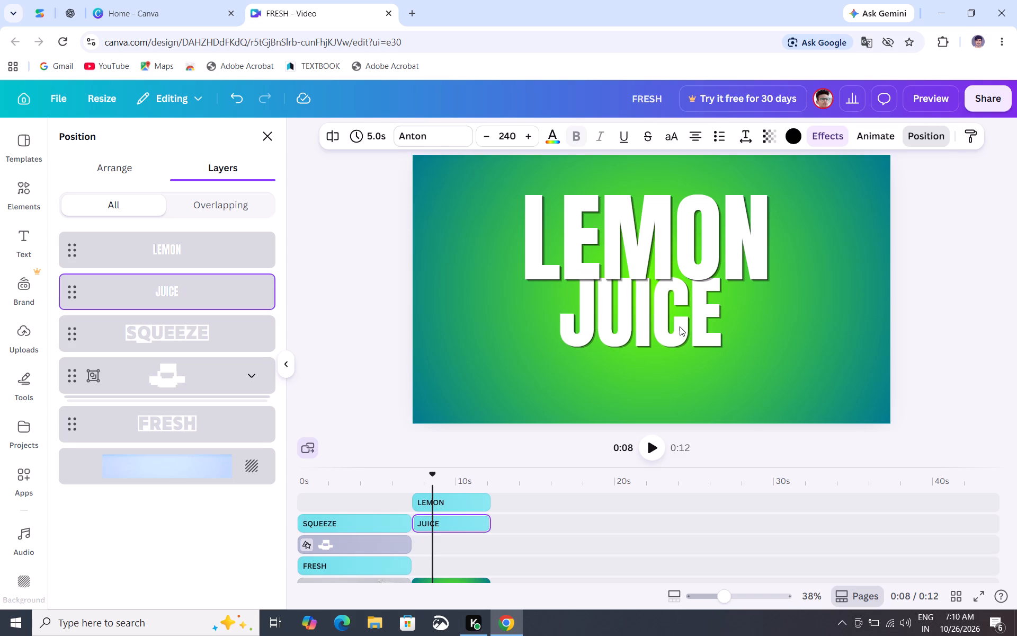
key(Right)
key(Right)
key(Right)
key(Right)
key(Right)
key(Right)
key(Right)
key(Right)
key(Right)
key(Right)
key(Right)
key(Right)
key(Right)
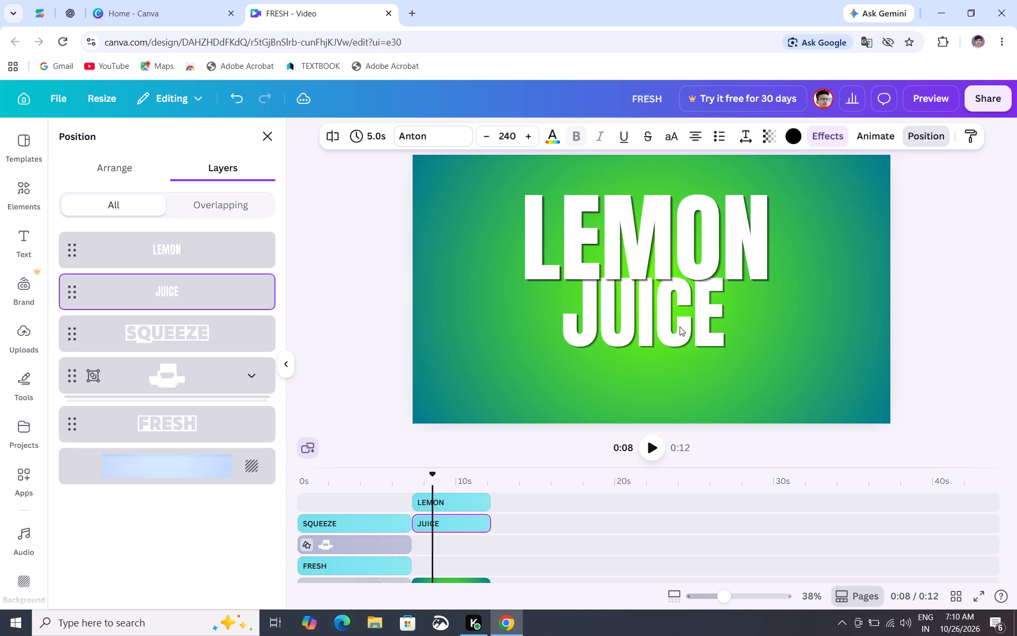
key(Right)
key(Right)
key(Right)
key(Right)
key(Right)
key(Right)
key(Right)
key(Right)
key(Right)
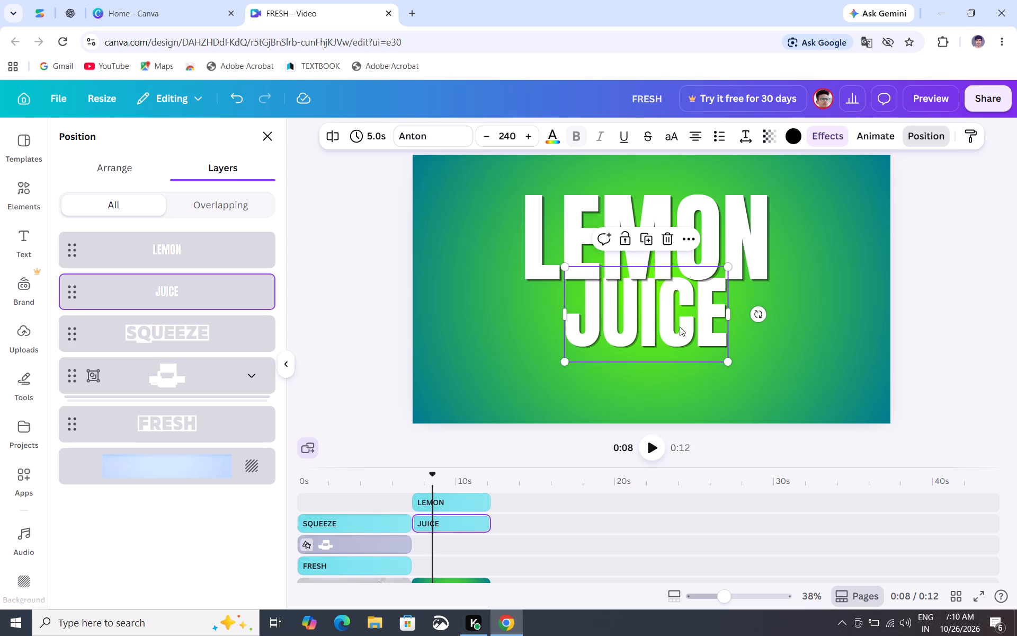
Replace the Echo effect on the LEMON heading with Glow at an intensity of 88.
click(745, 233)
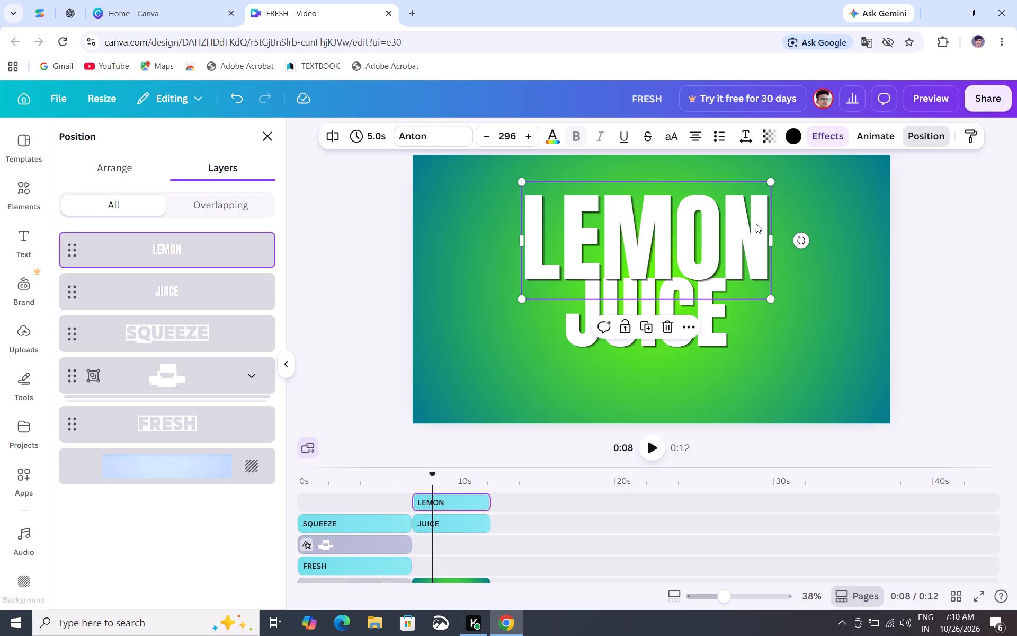
click(827, 138)
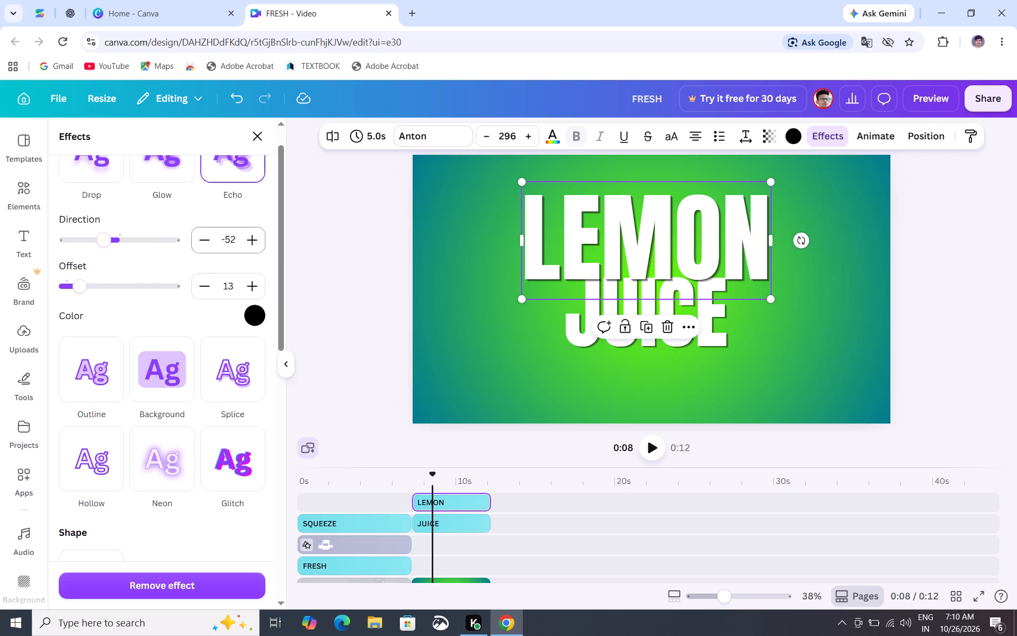
scroll(138, 249, up, 2)
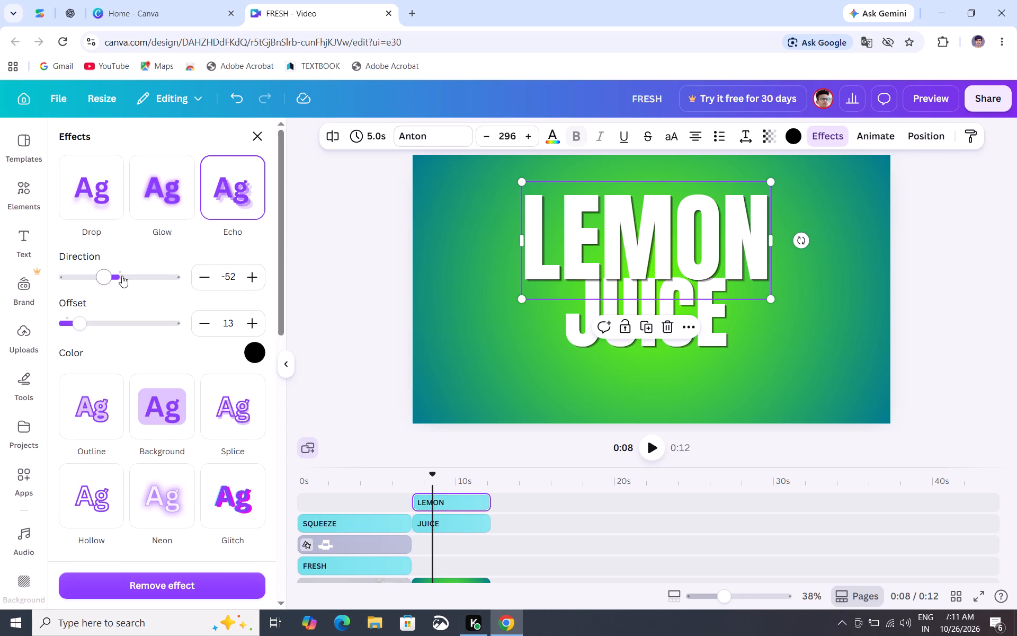
click(151, 202)
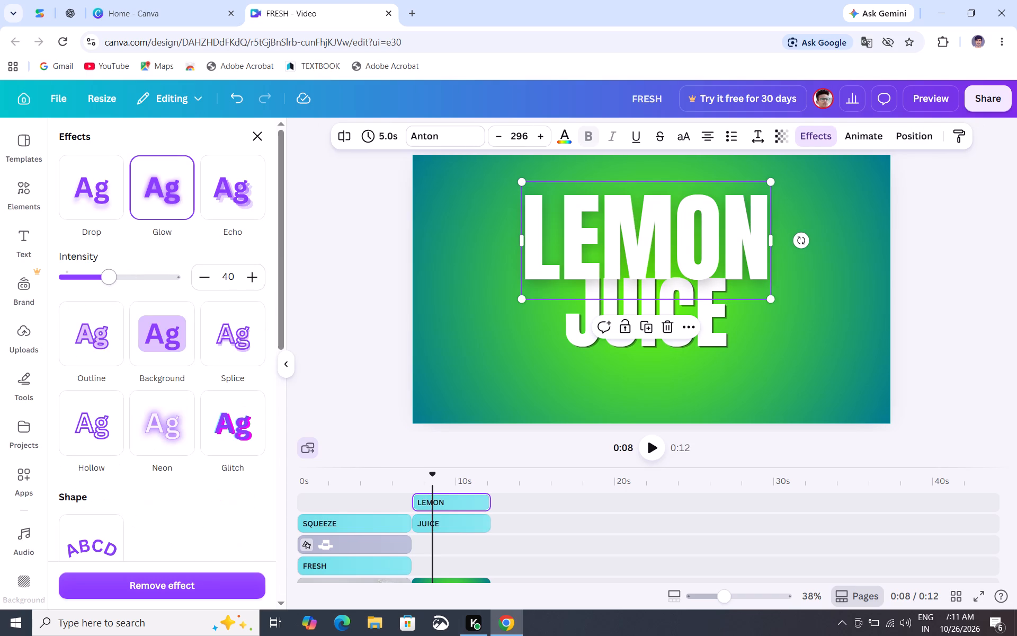
drag(112, 280, 144, 282)
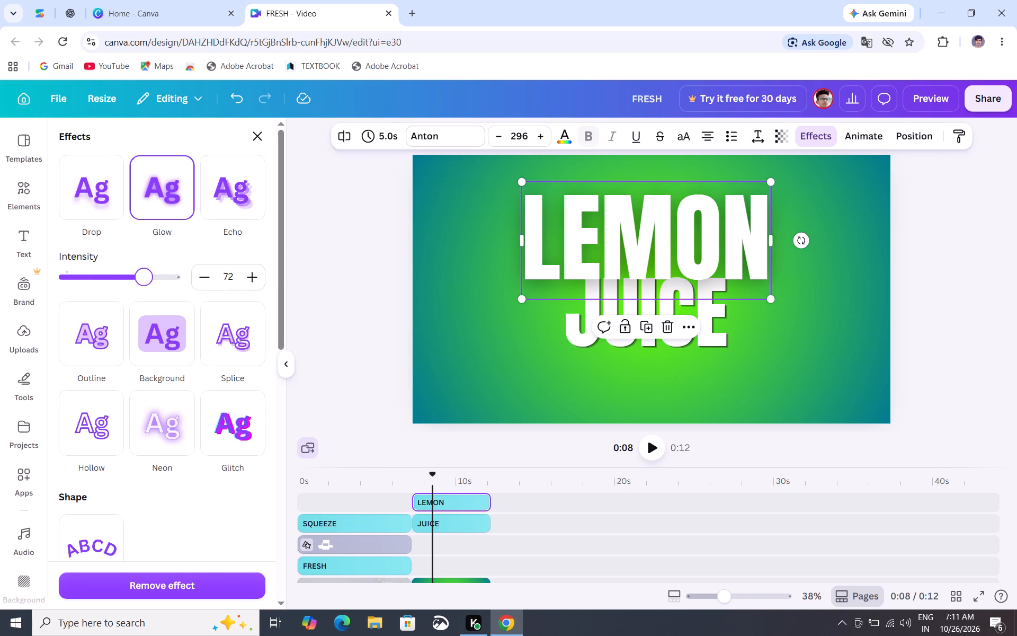
drag(144, 282, 150, 286)
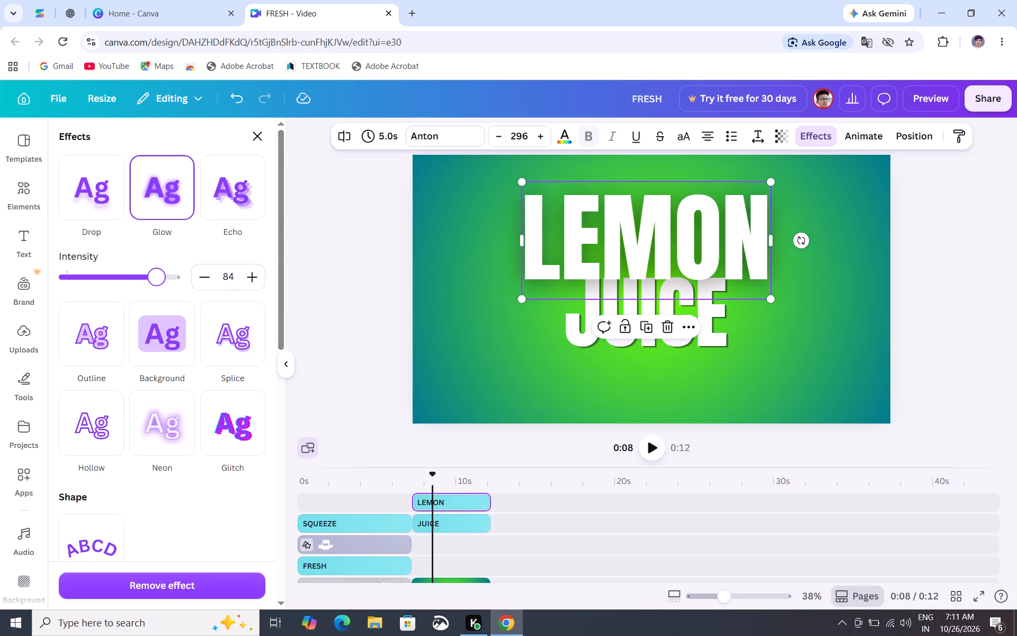
drag(150, 286, 162, 290)
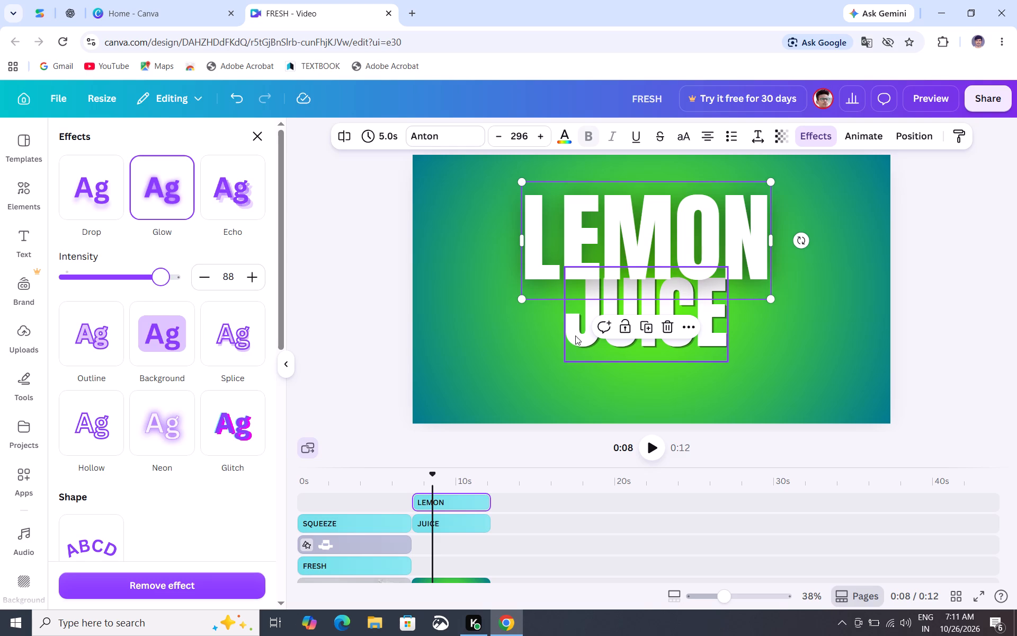
click(845, 356)
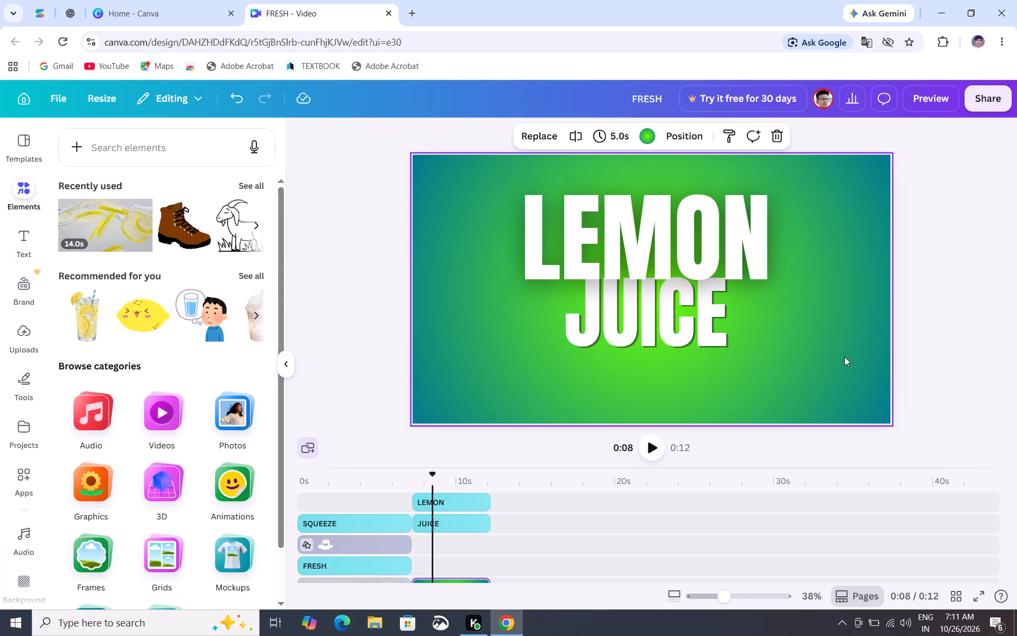
Tilt the LEMON and JUICE headings together counter-clockwise so they climb steeply to the right, keeping them within the canvas.
drag(471, 200, 746, 333)
drag(746, 333, 787, 351)
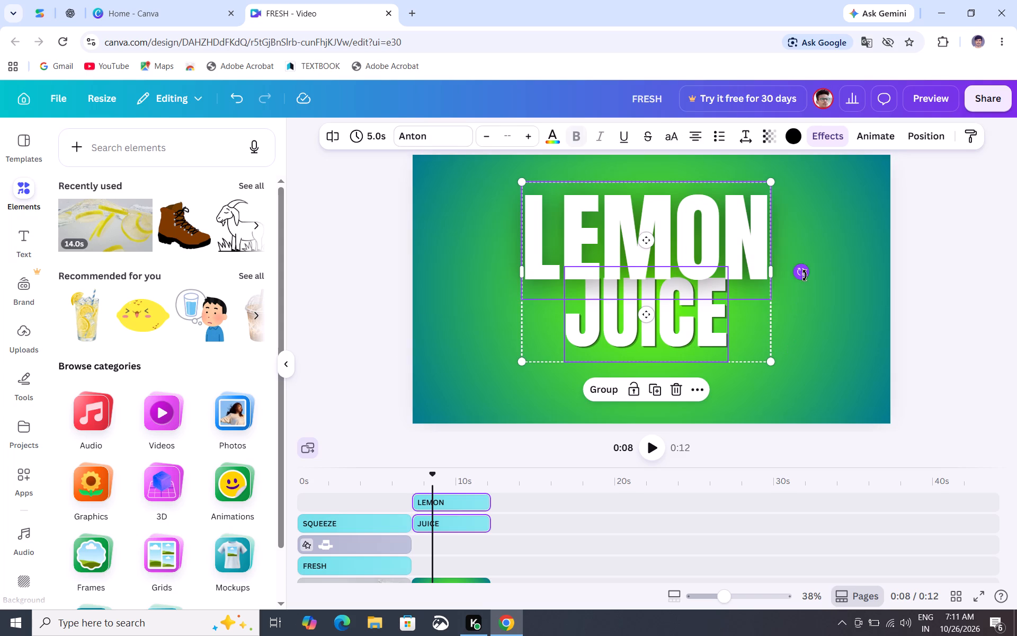
drag(805, 276, 795, 161)
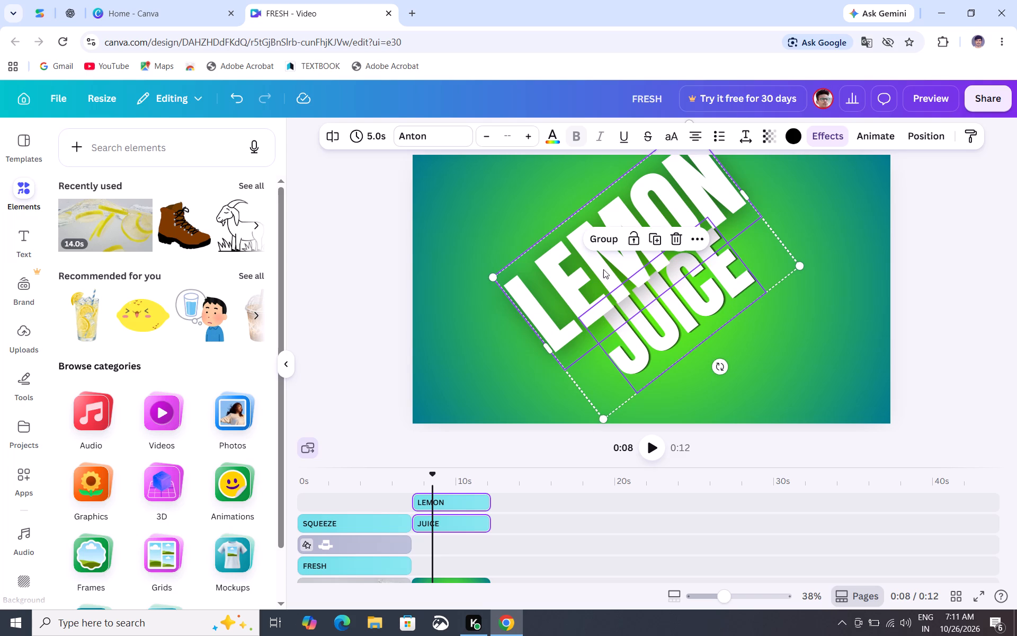
drag(626, 271, 620, 287)
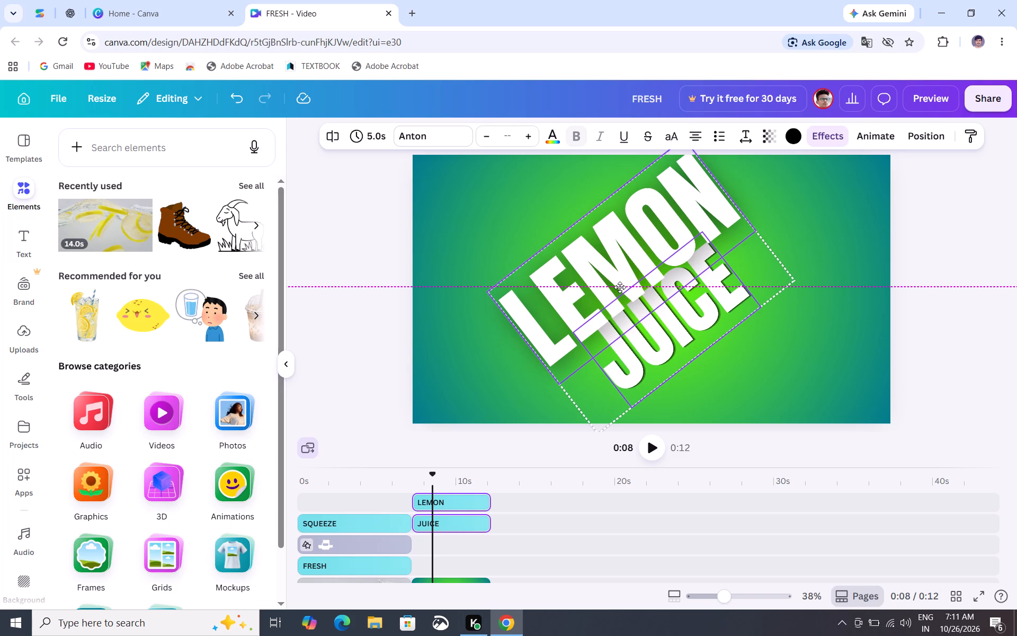
drag(620, 287, 620, 288)
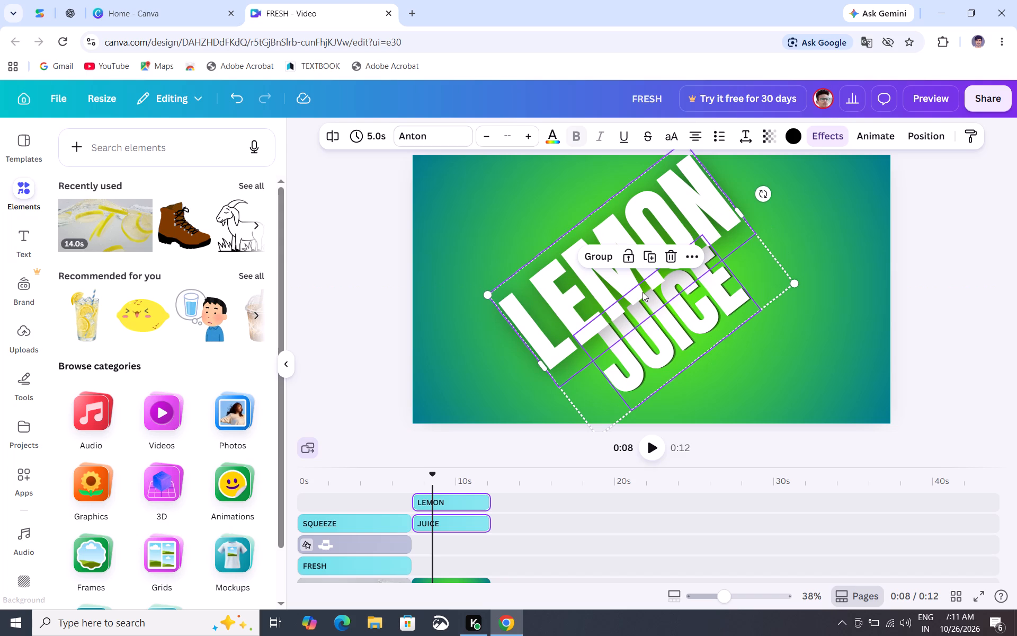
drag(643, 292, 652, 301)
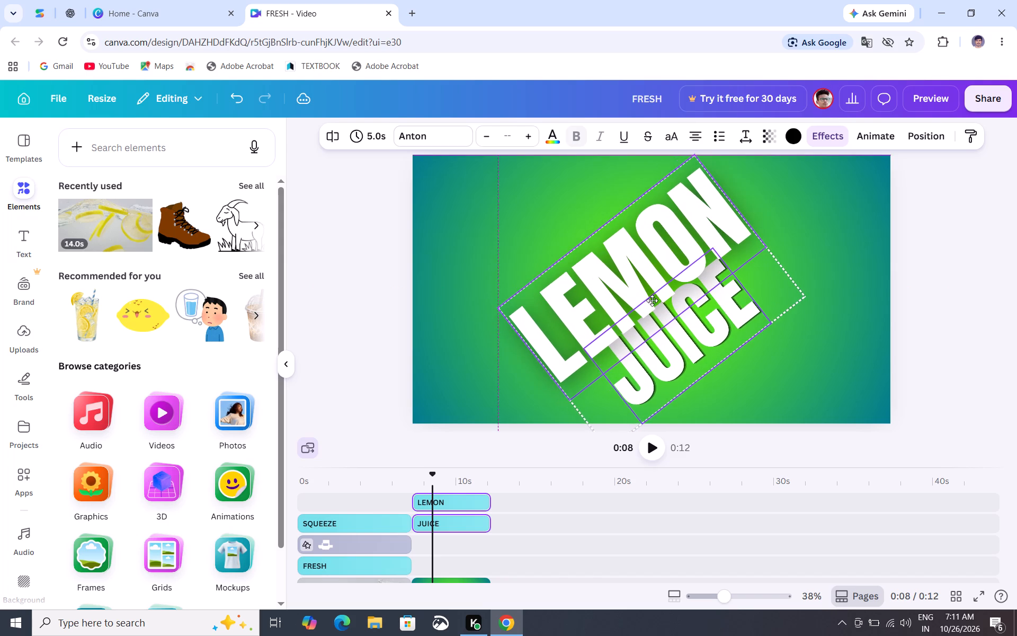
drag(652, 301, 642, 299)
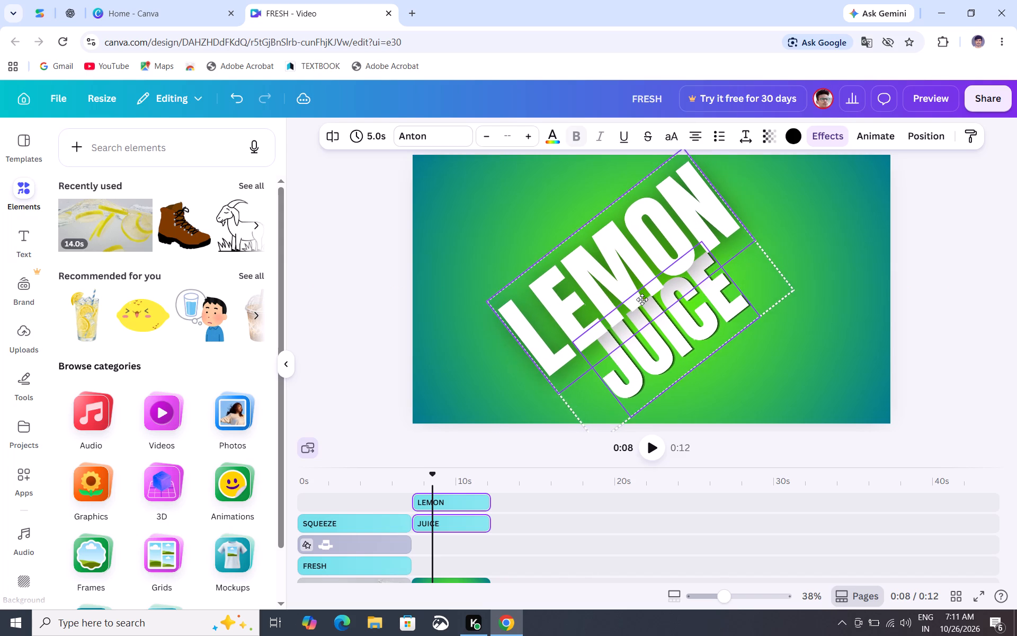
drag(642, 299, 639, 310)
click(843, 261)
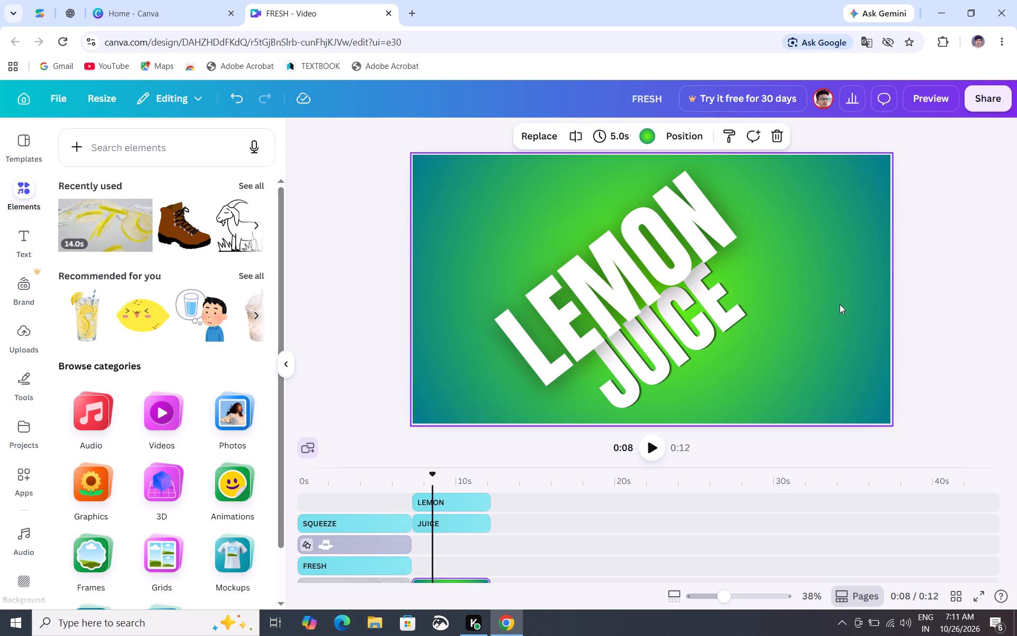
Rotate both headings back clockwise a few degrees and shift the pair slightly right toward the canvas centre.
click(653, 290)
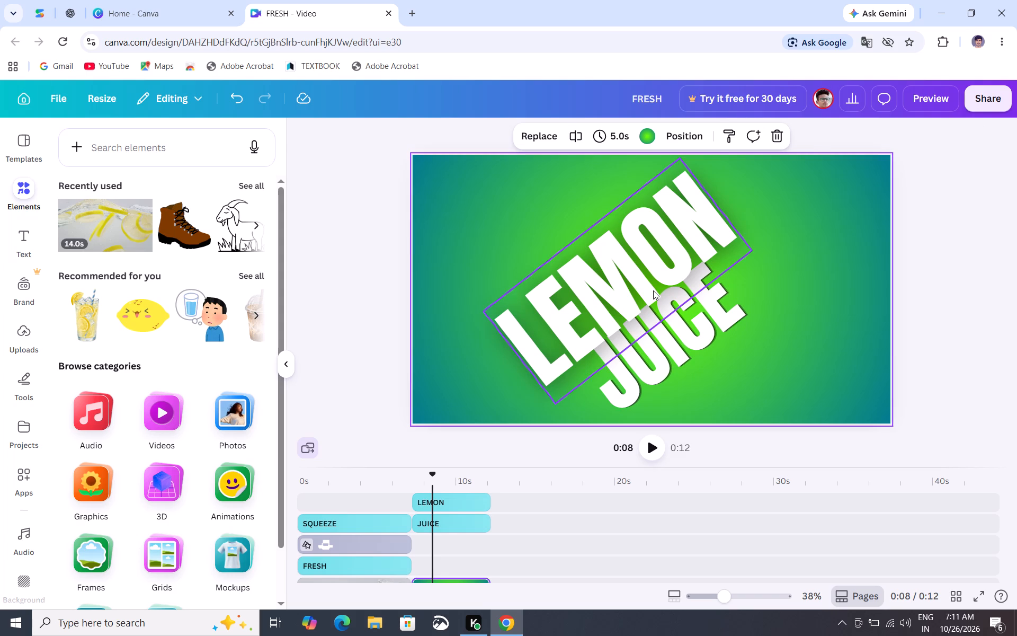
drag(772, 362, 725, 333)
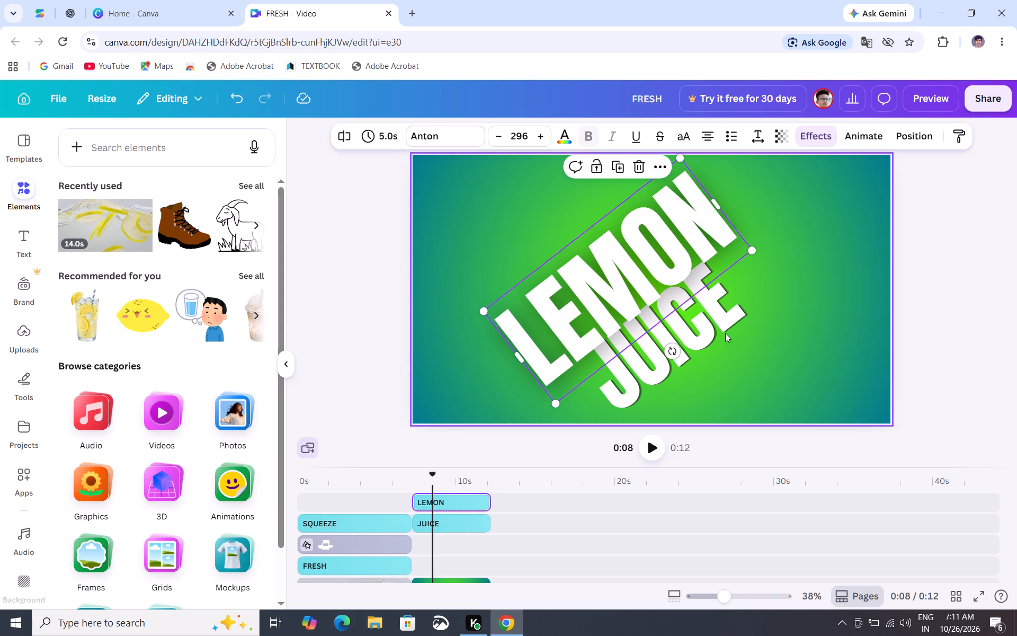
drag(725, 333, 612, 276)
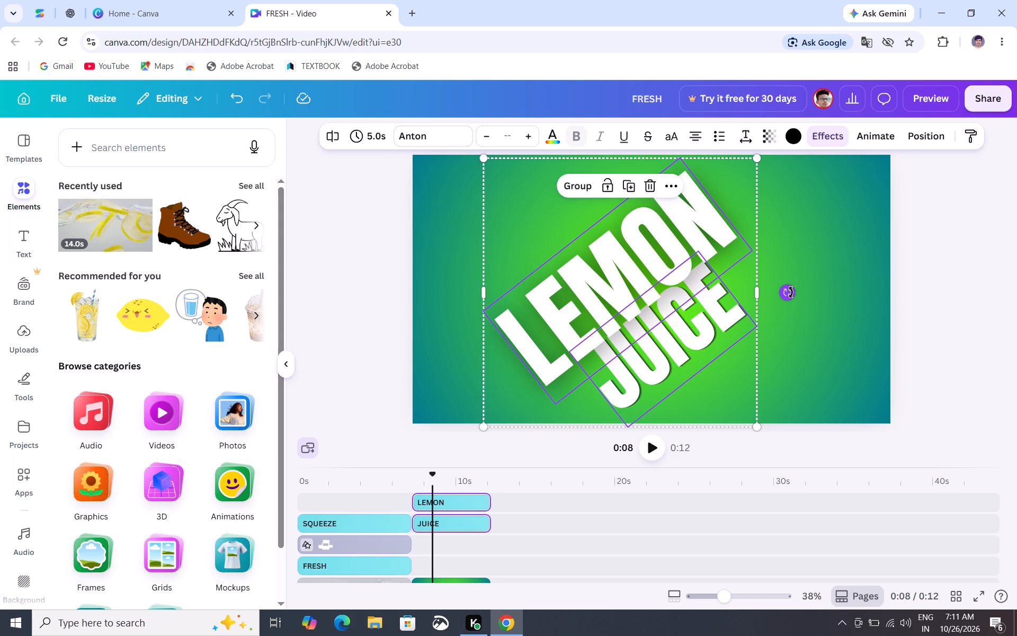
drag(791, 293, 796, 312)
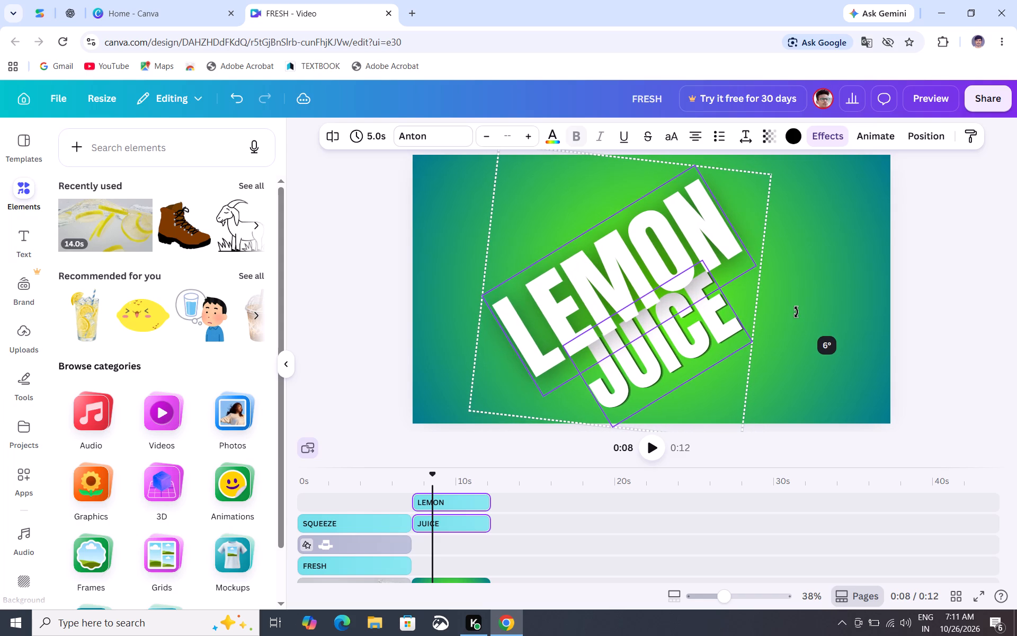
drag(796, 312, 796, 316)
drag(632, 299, 649, 286)
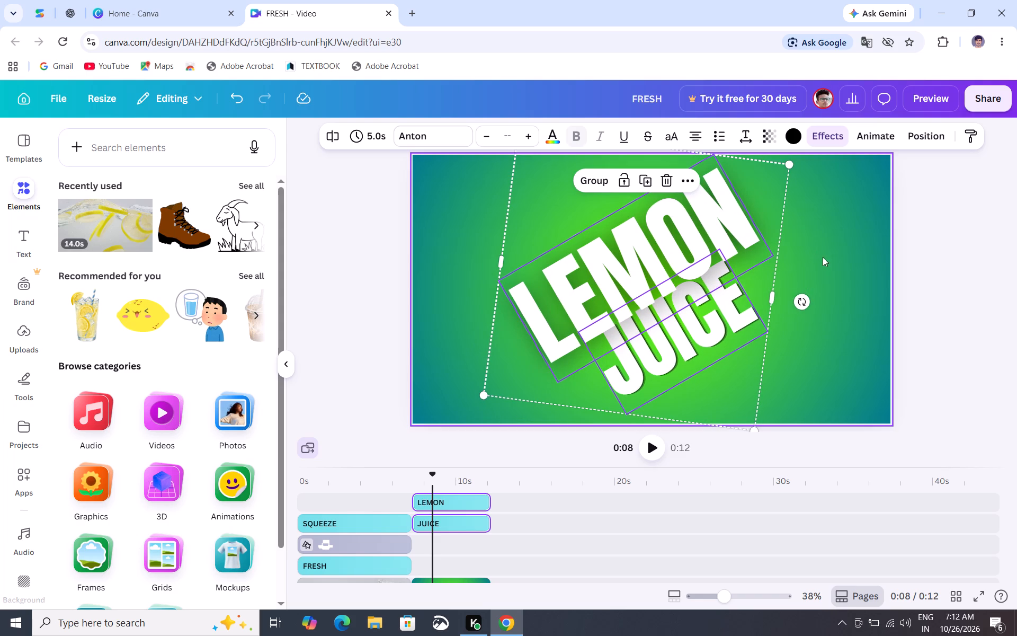
drag(644, 268, 662, 273)
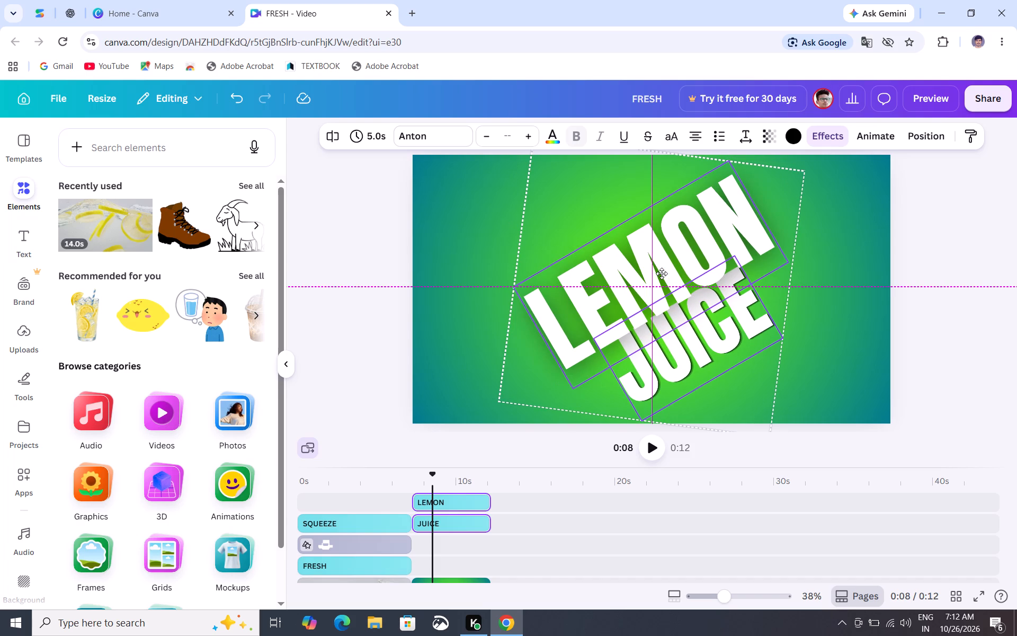
drag(662, 273, 662, 274)
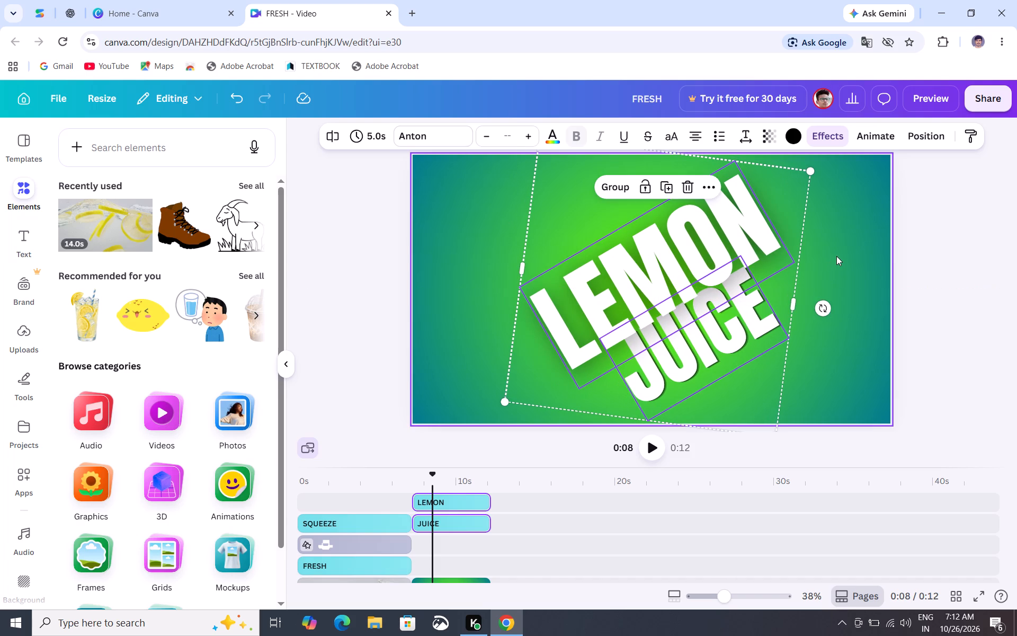
click(836, 255)
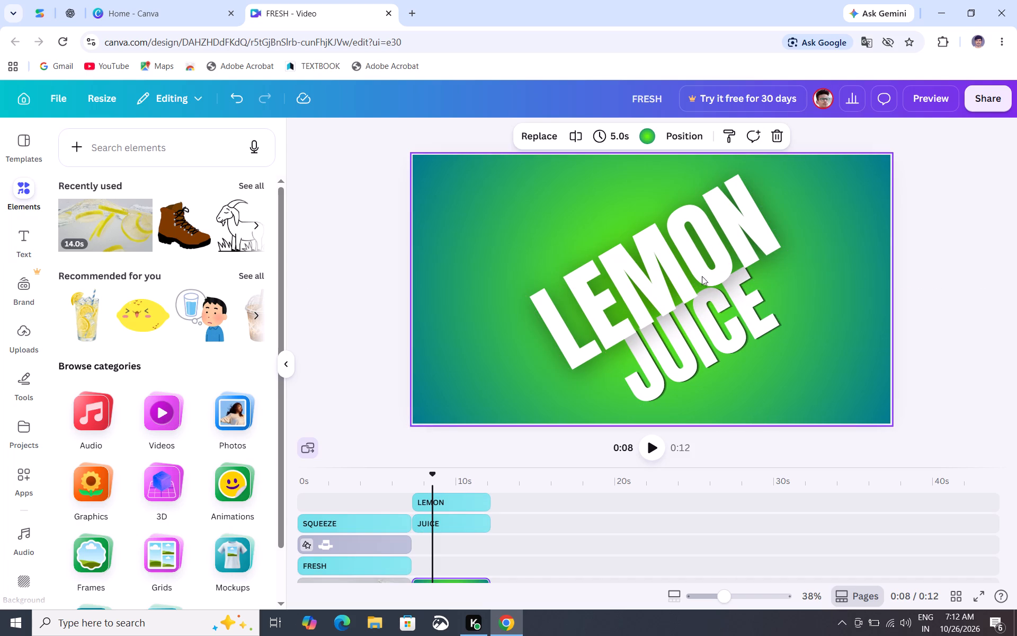
Reposition the tilted LEMON and JUICE headings together so the pair is vertically centred on the canvas.
drag(547, 200, 675, 295)
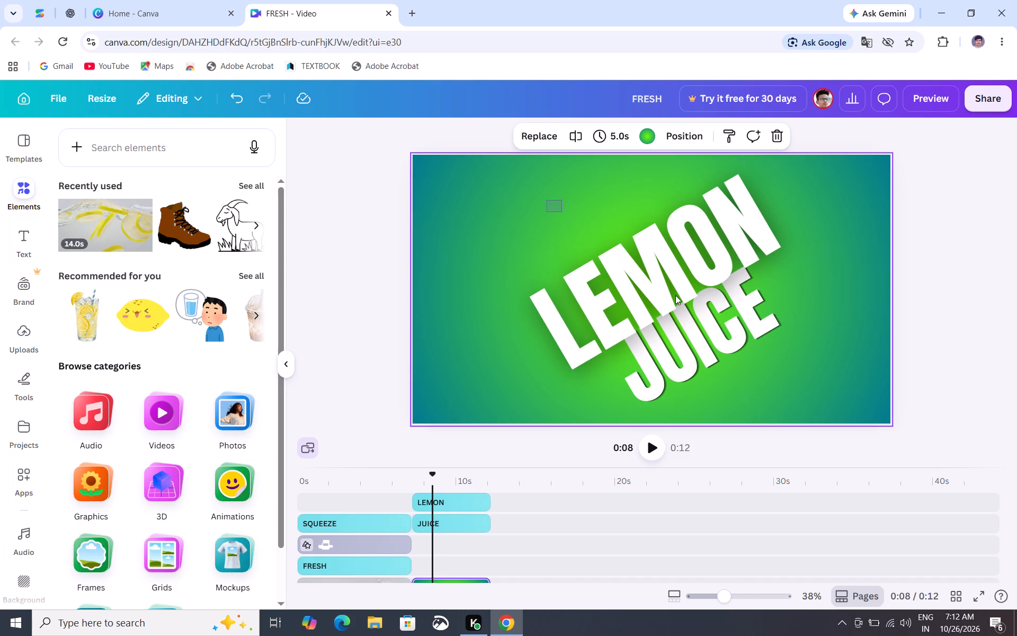
drag(675, 295, 744, 336)
drag(674, 295, 662, 292)
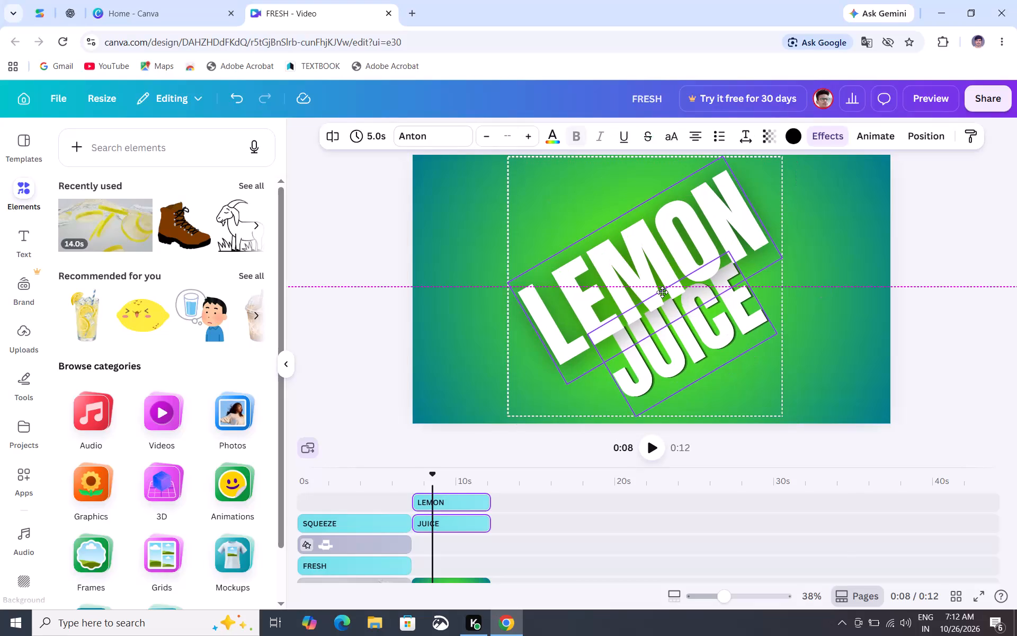
drag(662, 292, 667, 291)
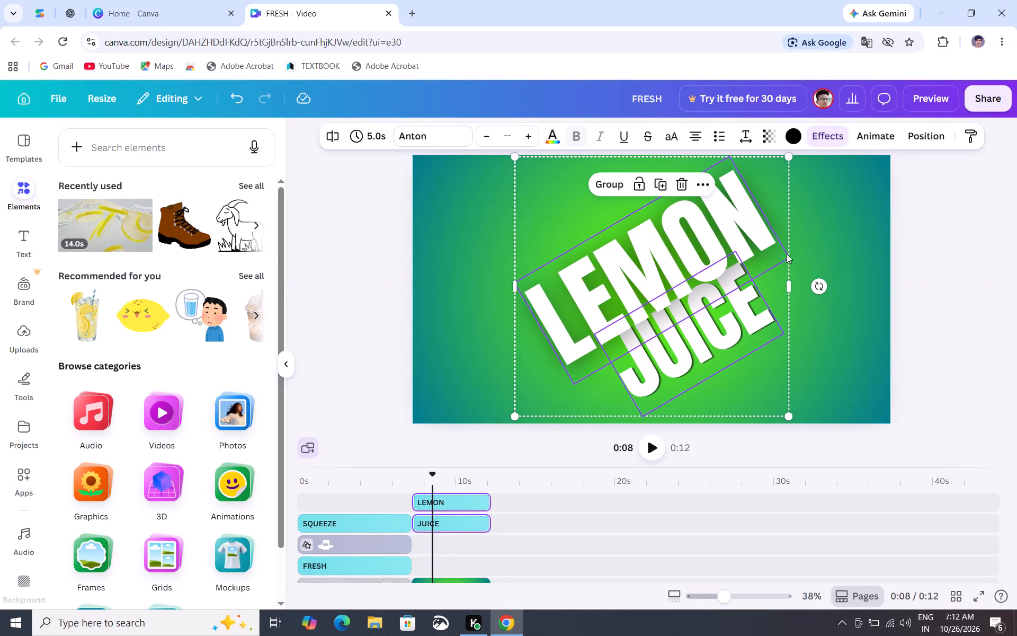
click(815, 242)
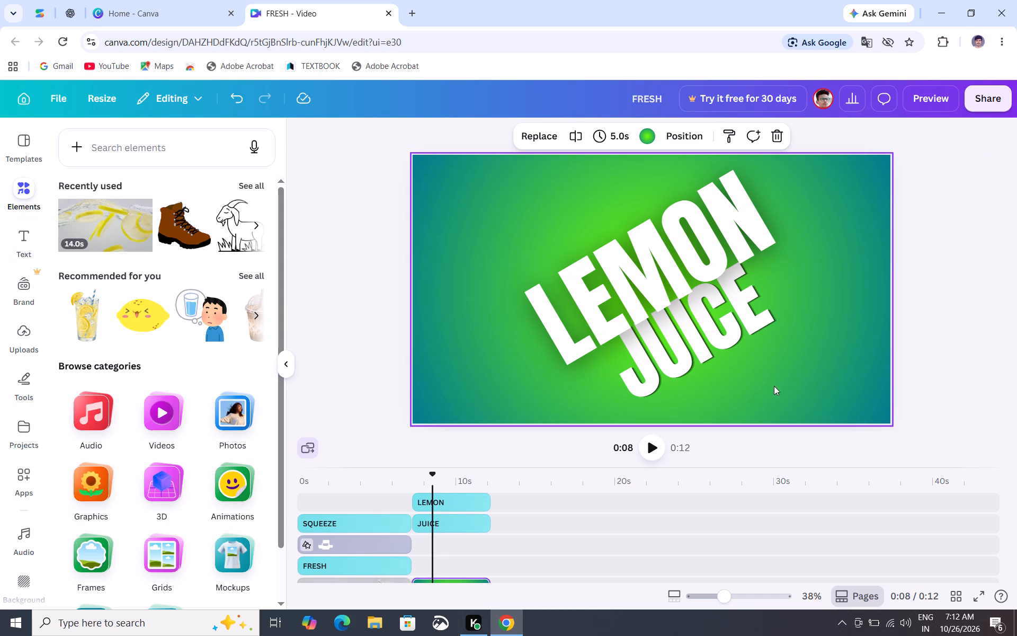
Rotate the LEMON and JUICE headings together a few more degrees clockwise for a gentler upward tilt.
drag(772, 384, 632, 261)
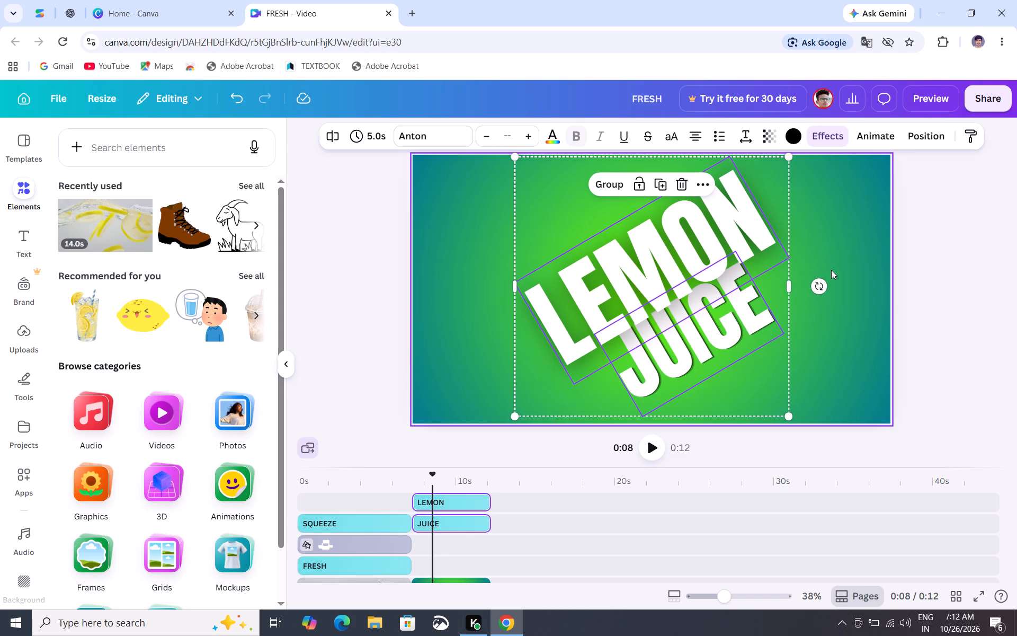
drag(822, 283, 828, 306)
click(838, 247)
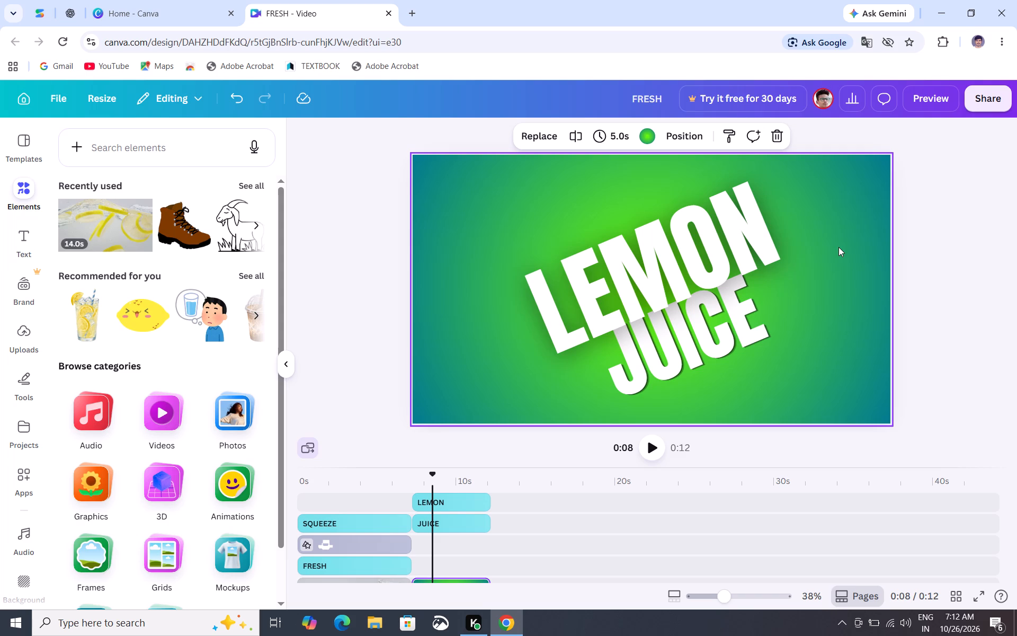
Apply the Pop animation to the LEMON heading on both enter and exit, at medium speed.
click(713, 265)
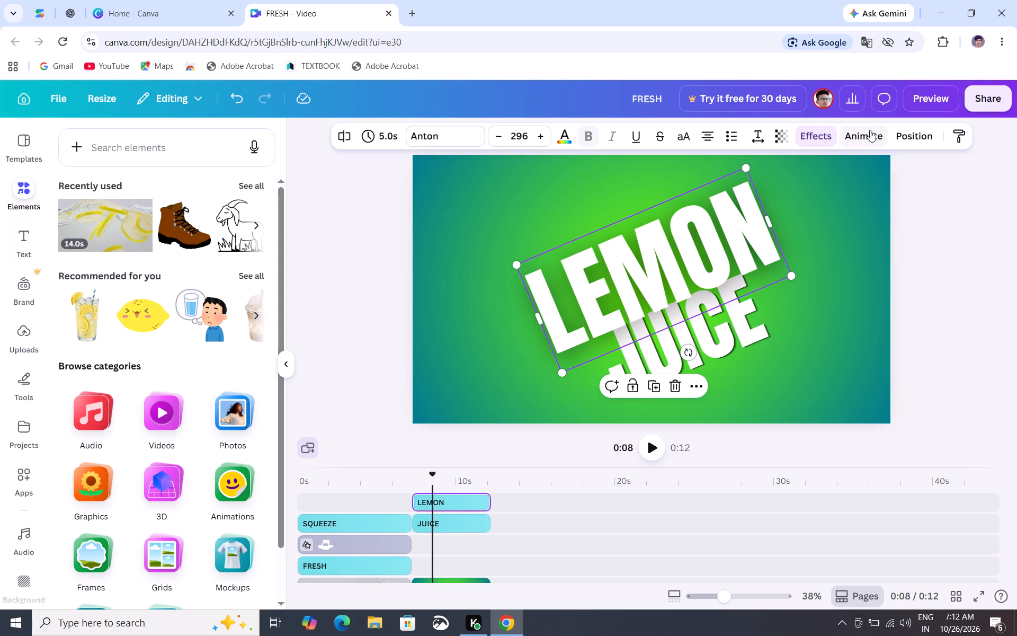
click(870, 130)
scroll(148, 367, down, 1)
scroll(148, 367, up, 1)
scroll(148, 367, down, 1)
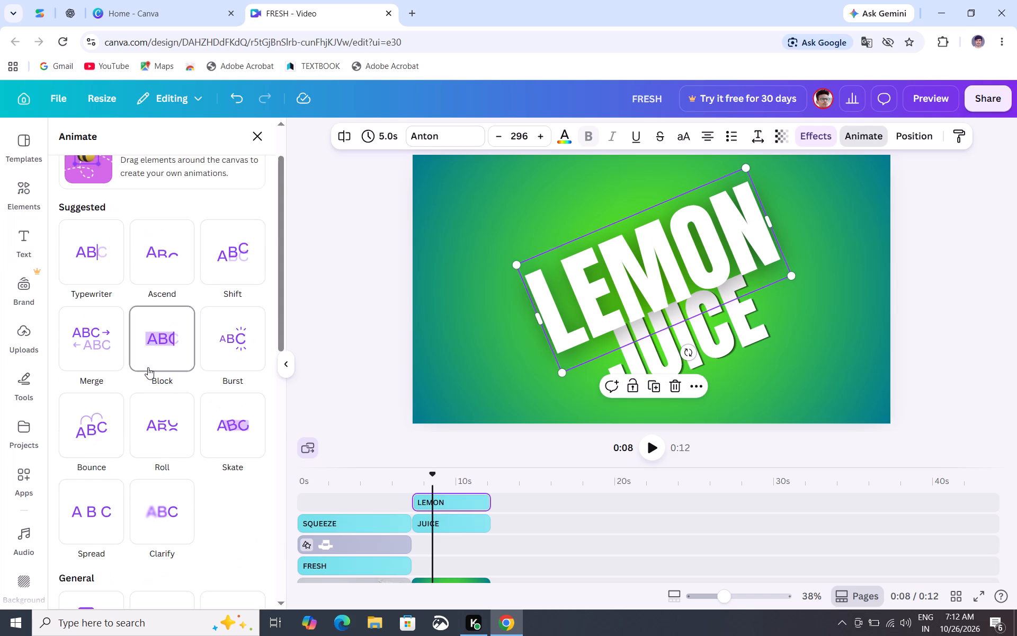
scroll(148, 370, down, 3)
click(91, 519)
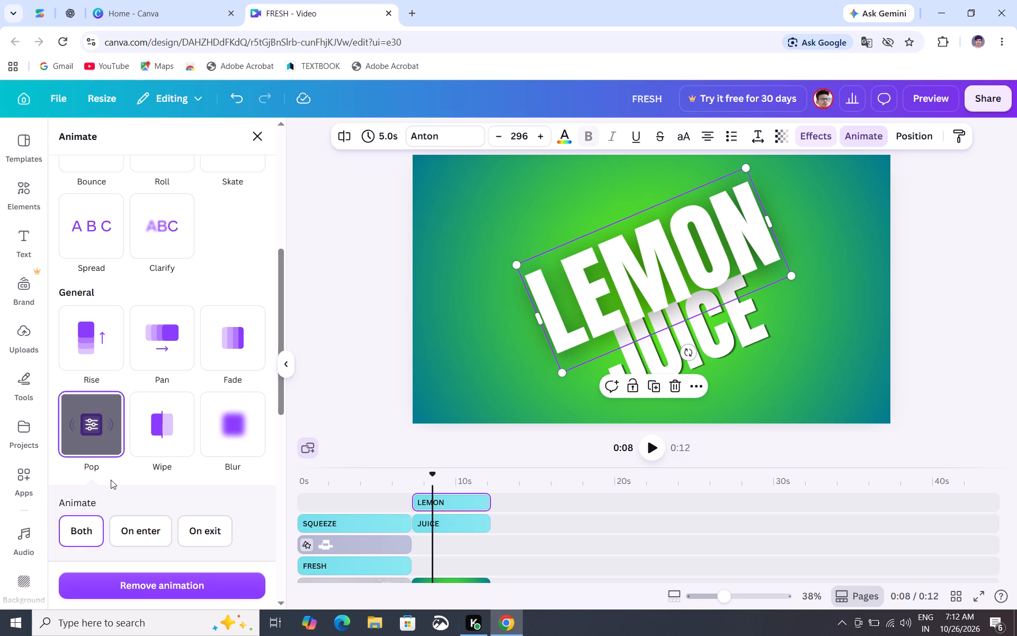
click(91, 426)
scroll(96, 425, down, 1)
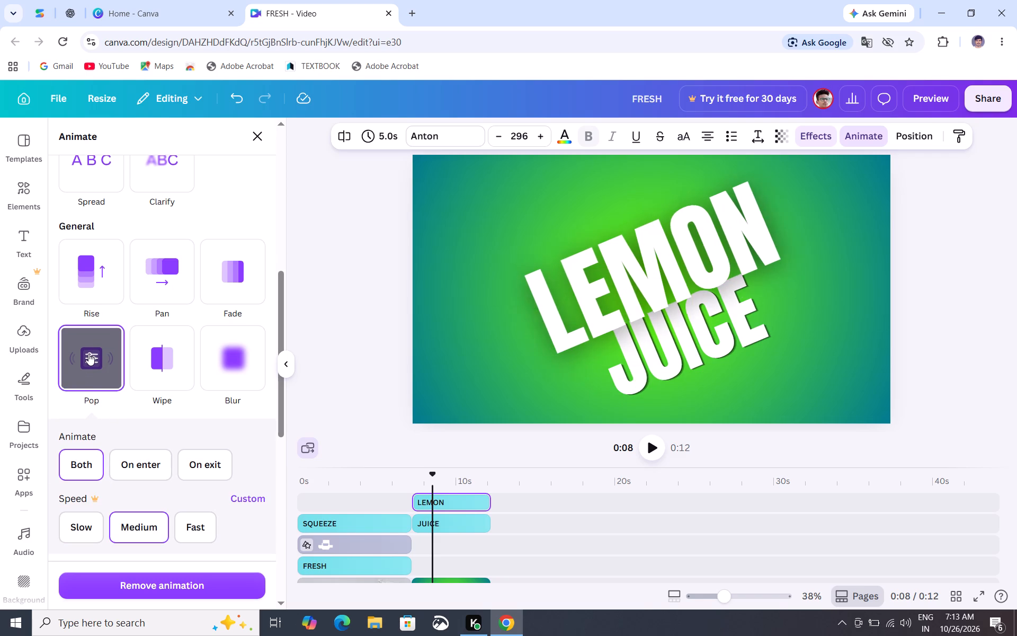
double_click(88, 354)
right_click(89, 353)
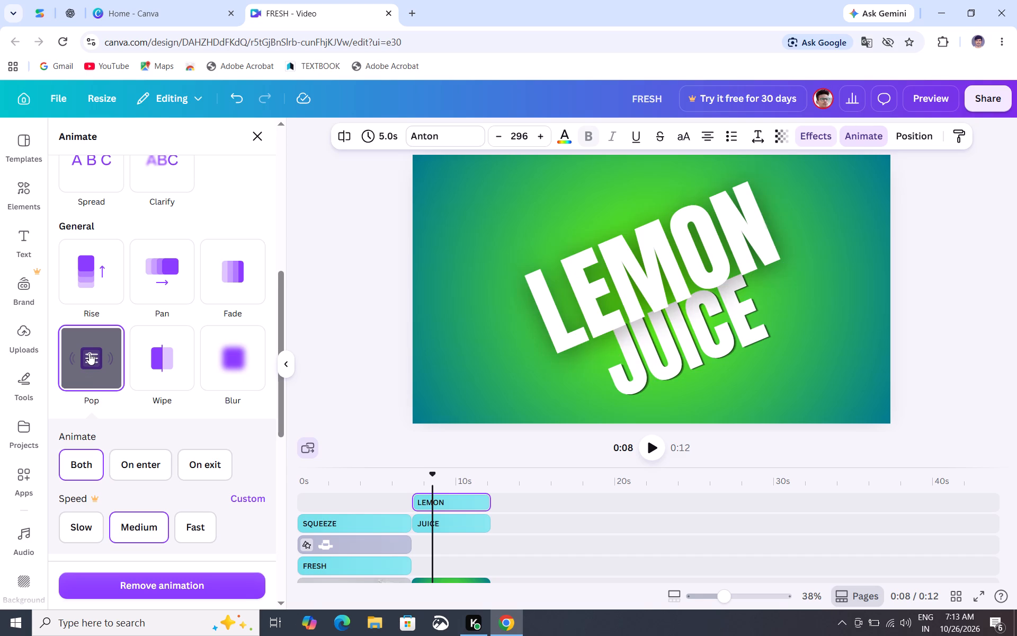
click(76, 358)
double_click(86, 358)
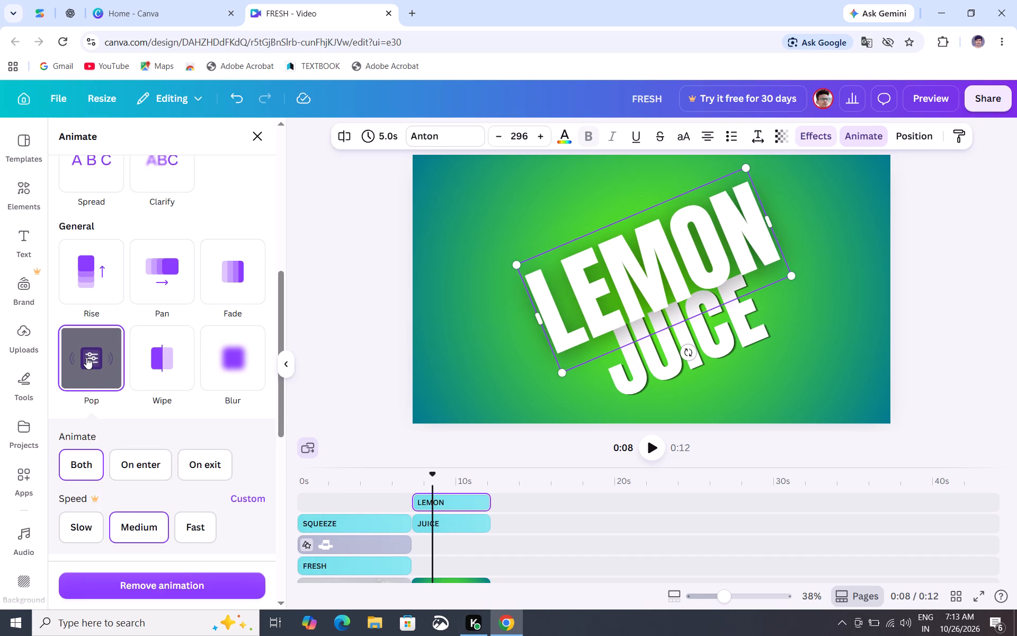
Shorten the LEMON heading's timing to 2.5 seconds and replay its Pop animation.
click(367, 136)
click(367, 136)
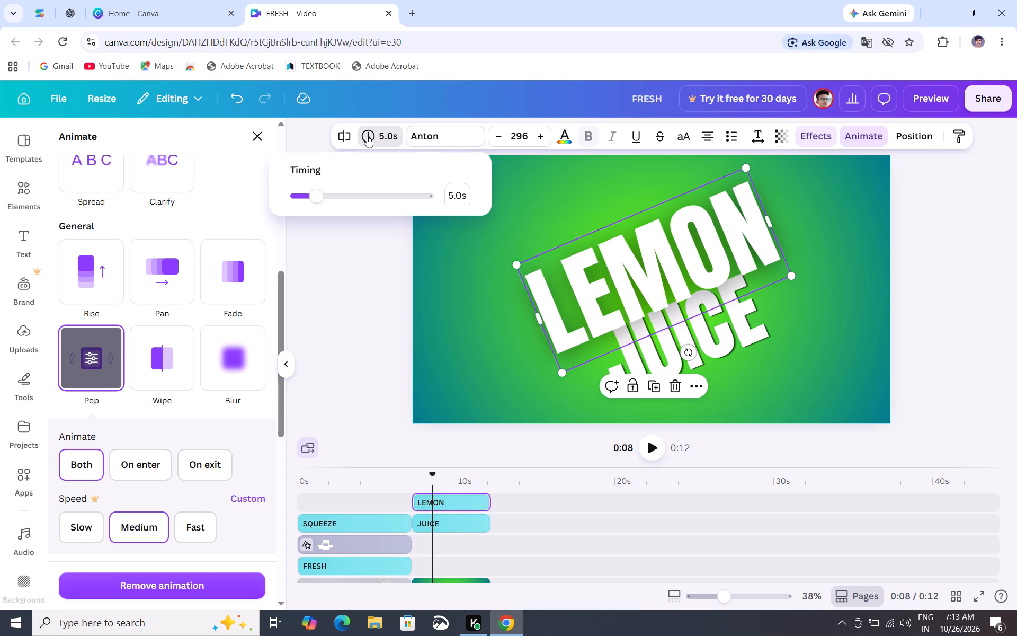
click(367, 136)
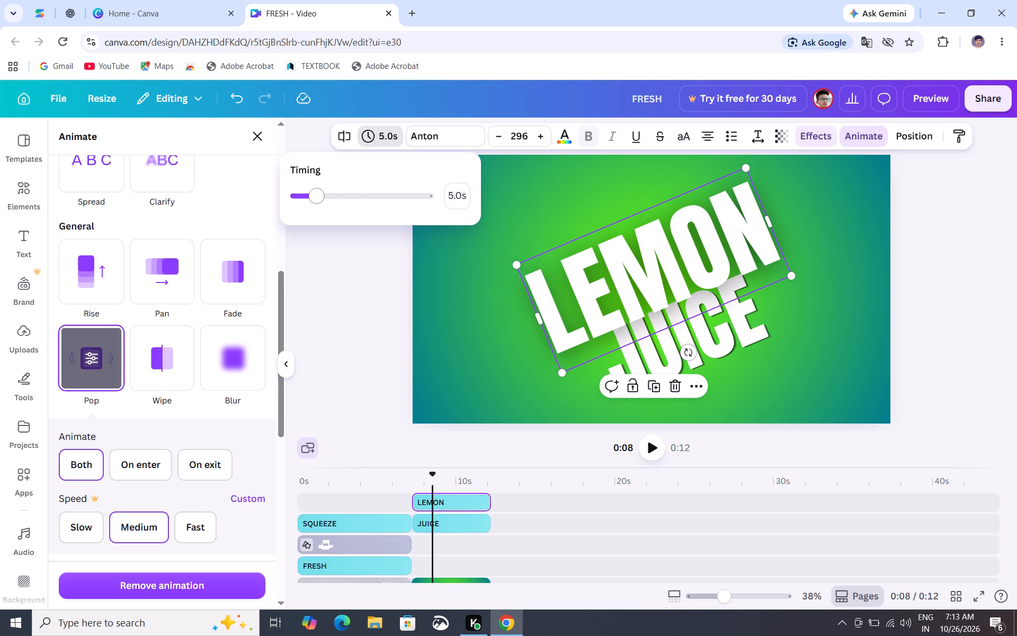
drag(313, 199, 306, 200)
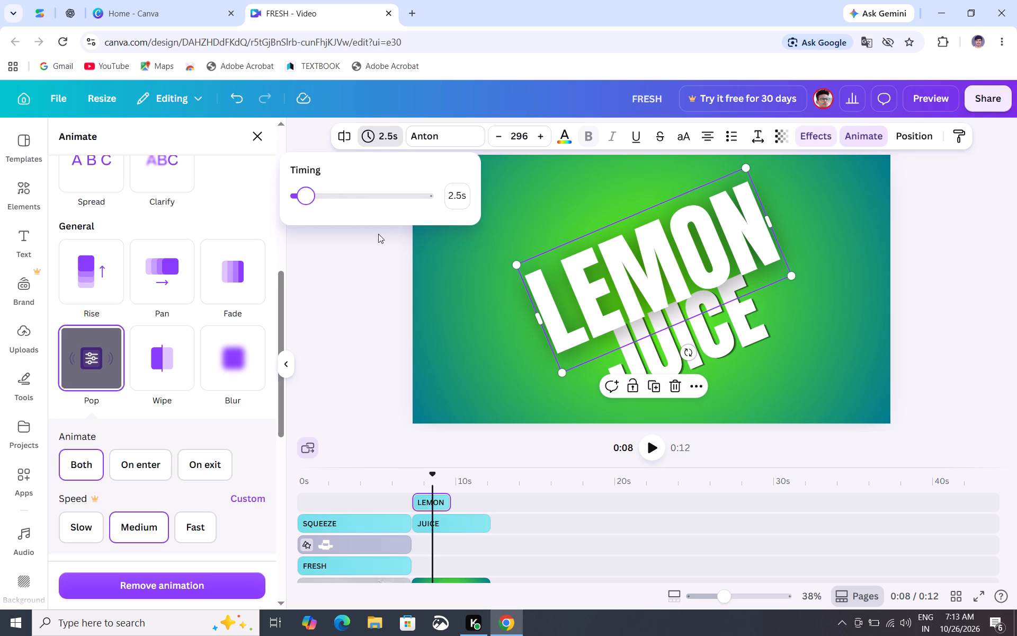
click(93, 353)
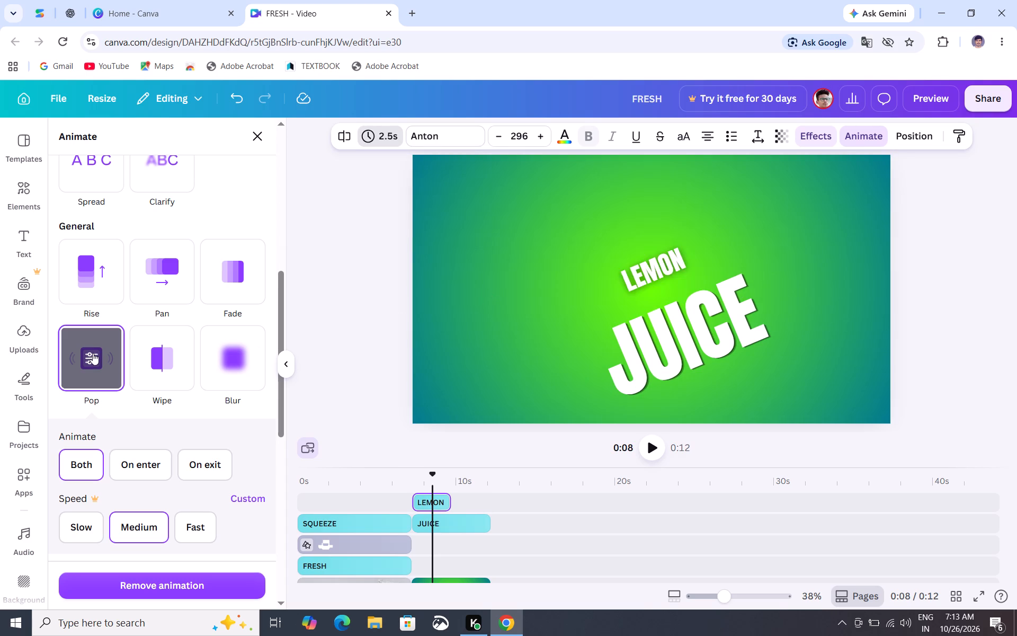
click(93, 353)
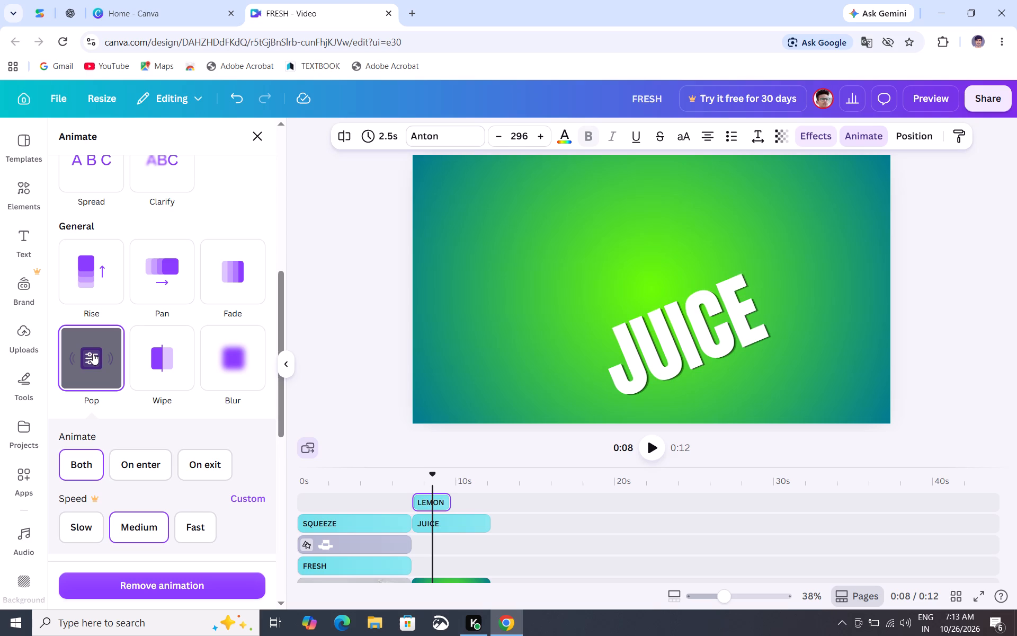
click(463, 241)
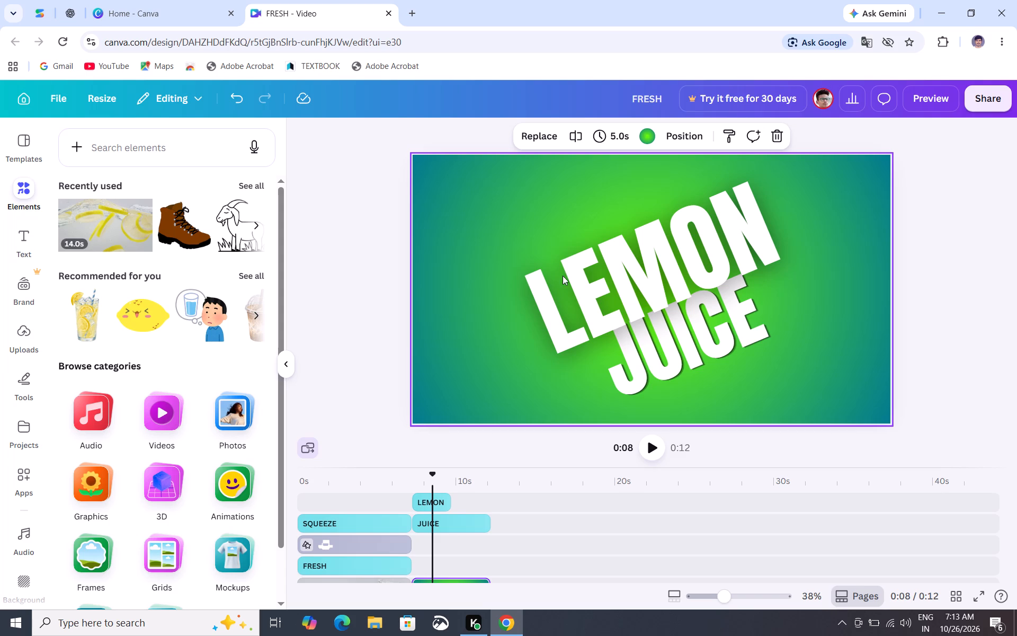
Apply the Pop animation to the JUICE heading on both enter and exit.
click(649, 354)
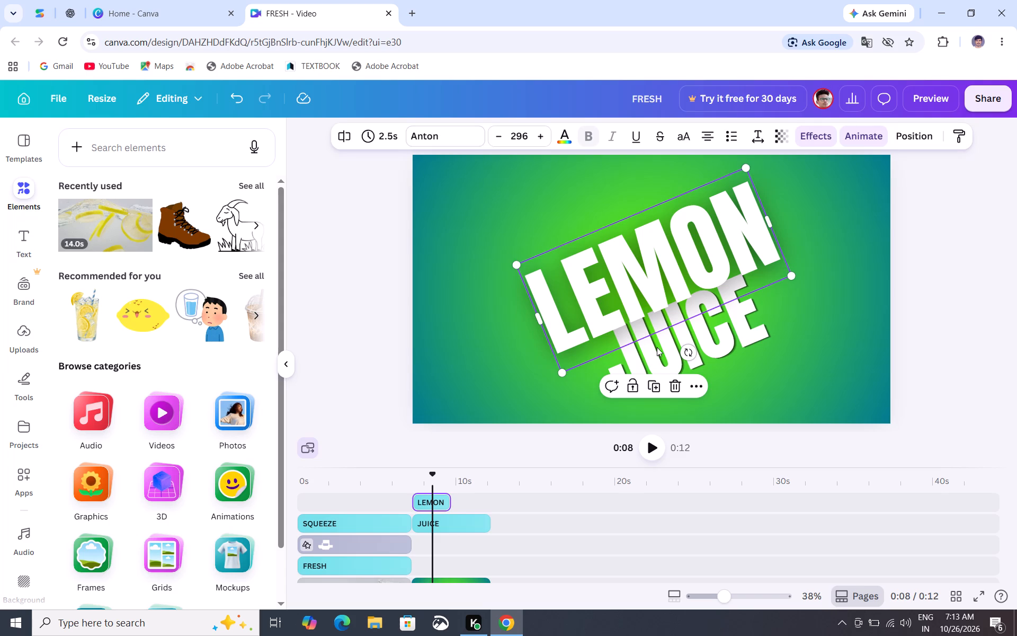
click(654, 355)
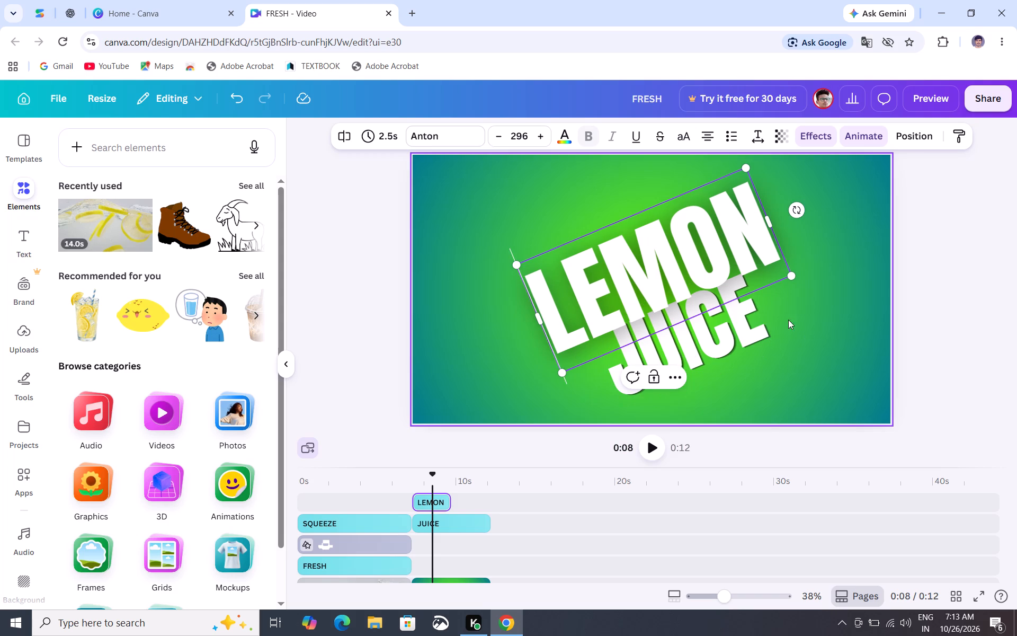
click(815, 361)
click(748, 339)
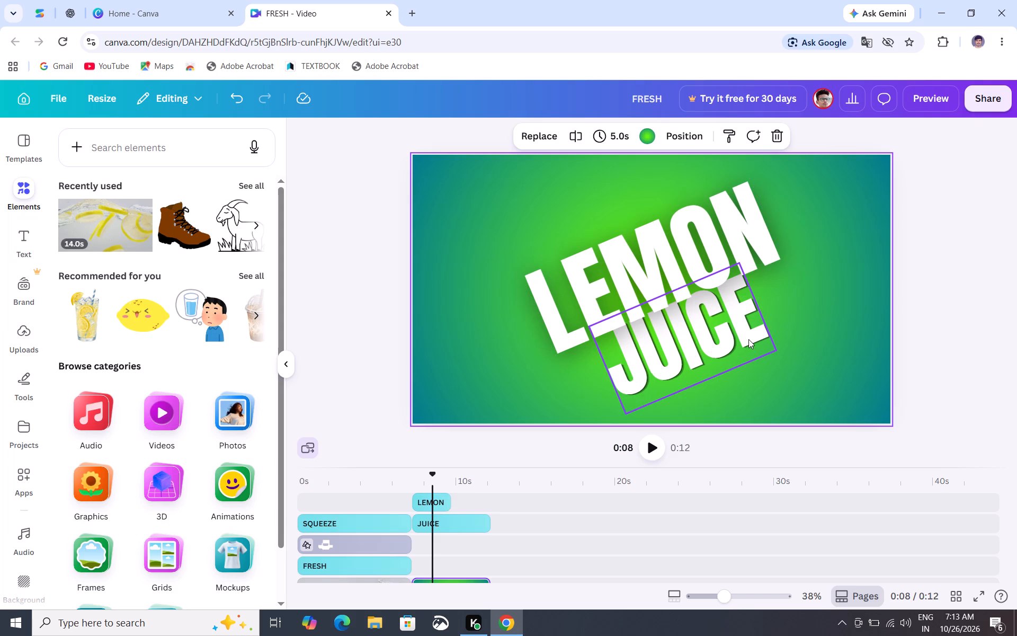
click(861, 137)
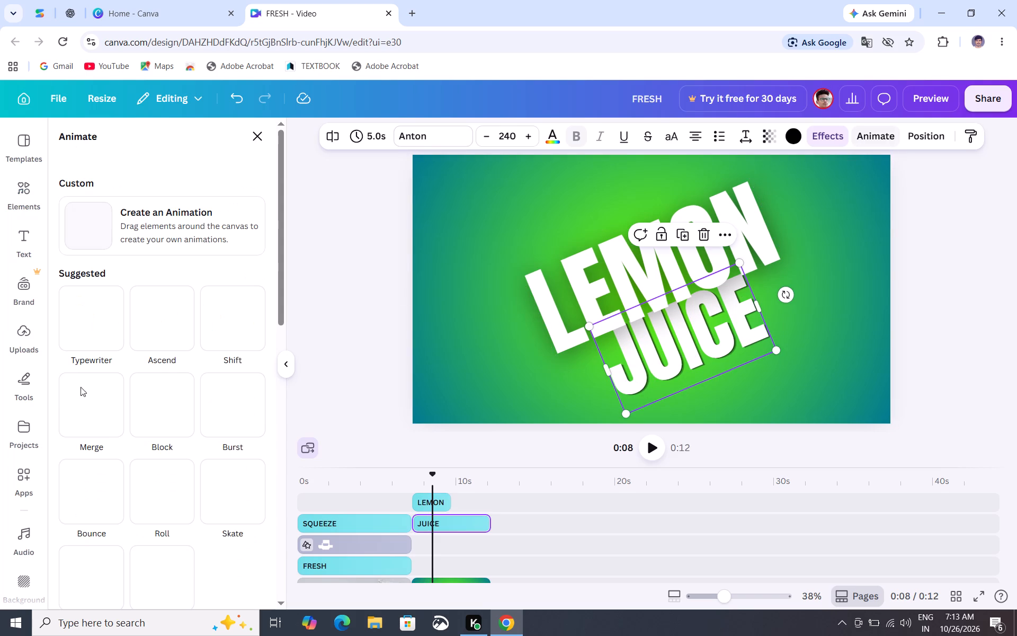
scroll(89, 449, down, 5)
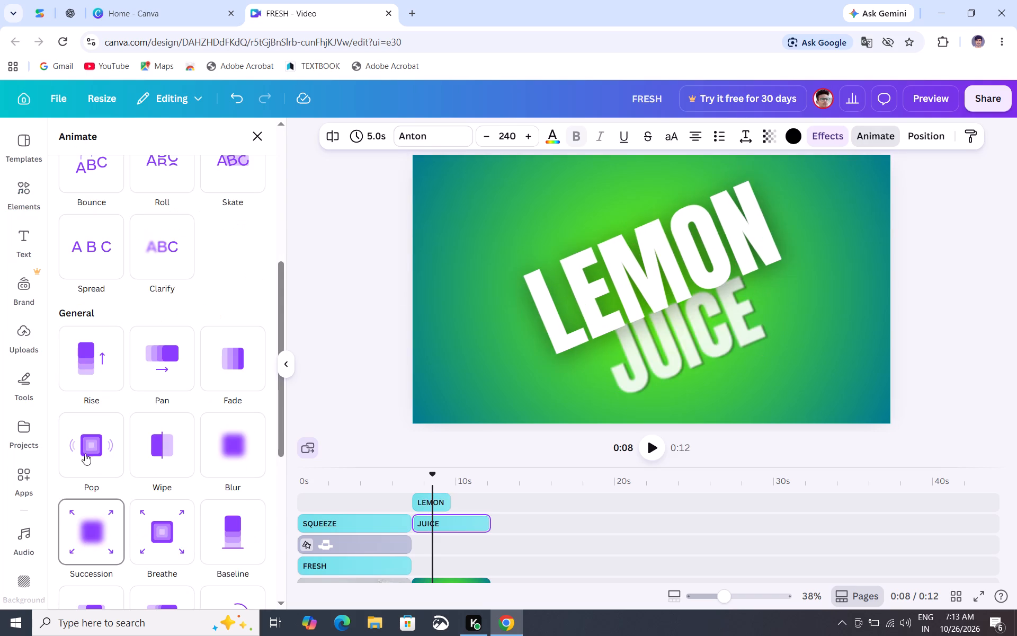
click(86, 444)
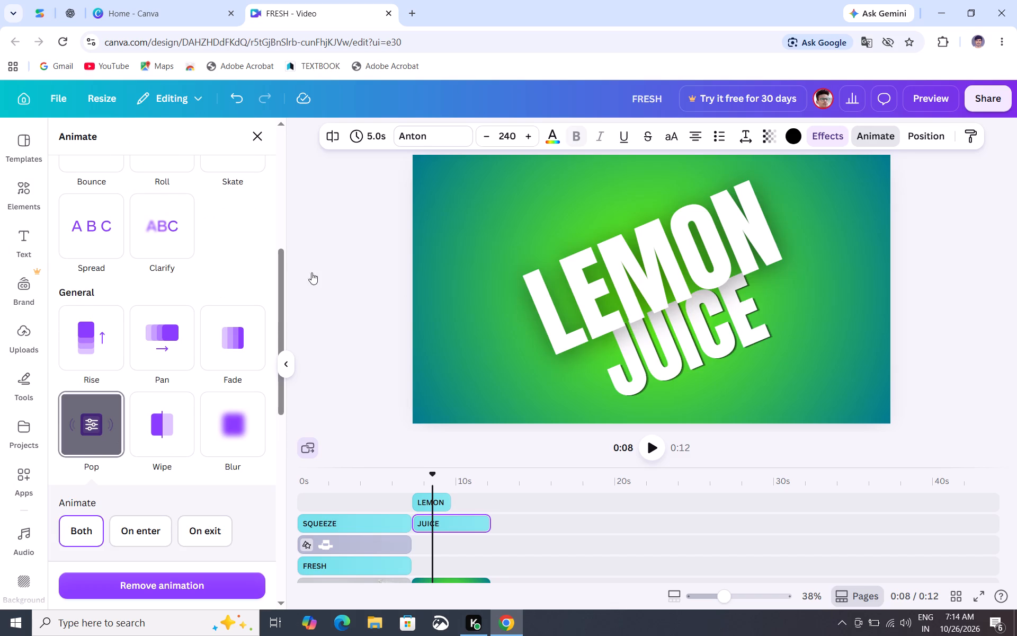
Shorten the JUICE heading's timing so its timeline clip ends together with the LEMON clip.
click(357, 140)
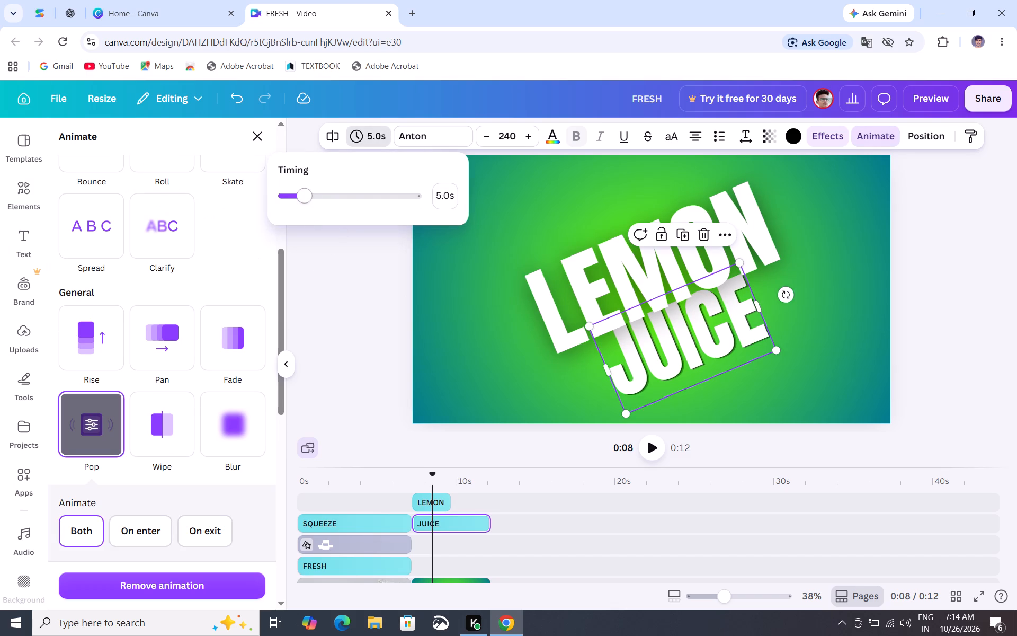
drag(304, 200, 293, 199)
click(834, 357)
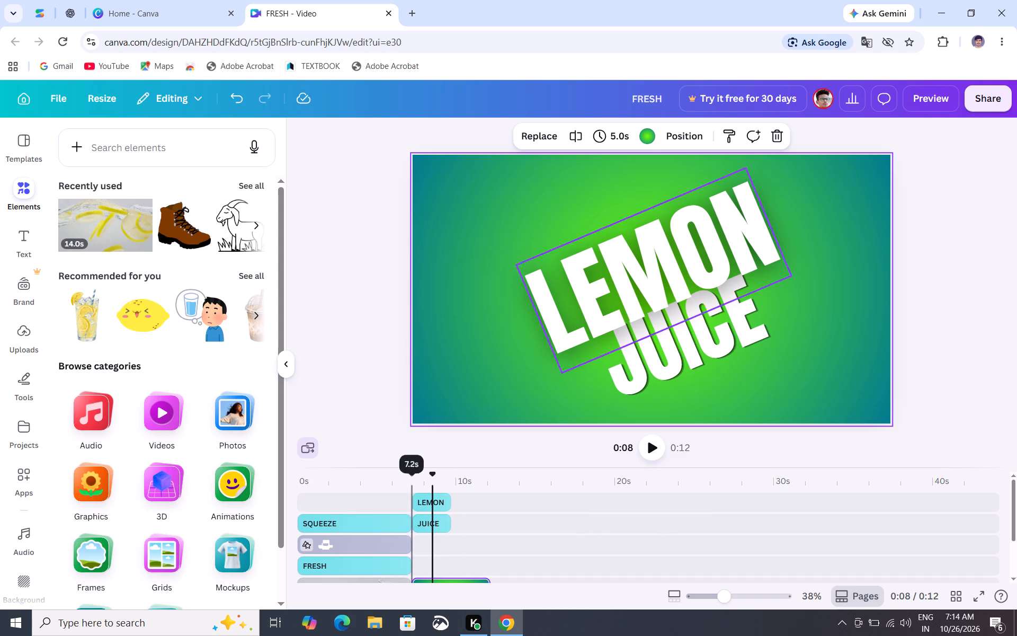
Move the playhead back near the start of the LEMON JUICE clip and play the video to check the heading animations.
drag(433, 475, 412, 478)
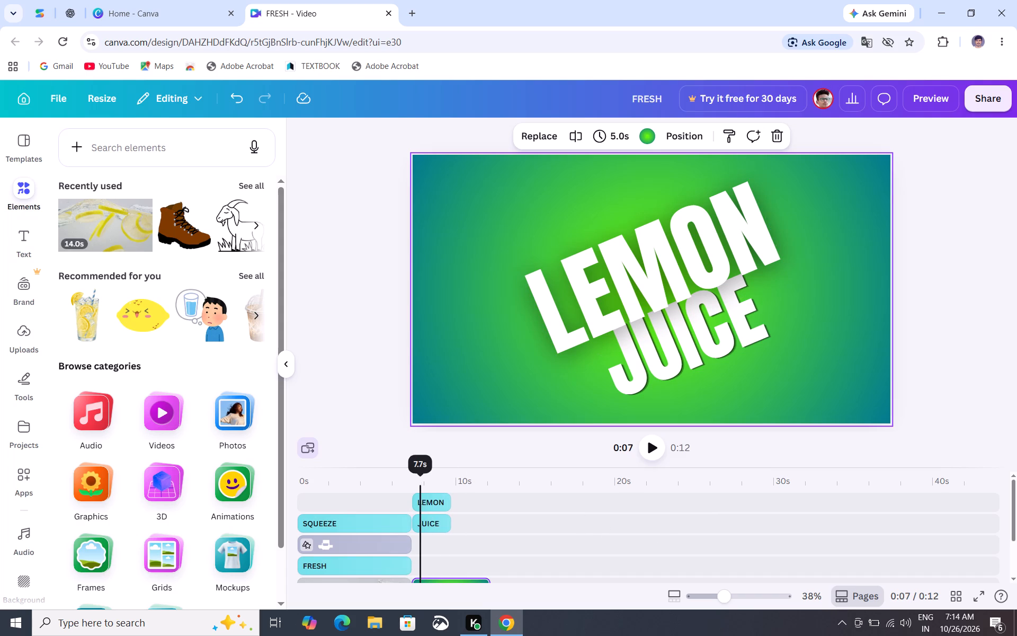
drag(412, 478, 404, 478)
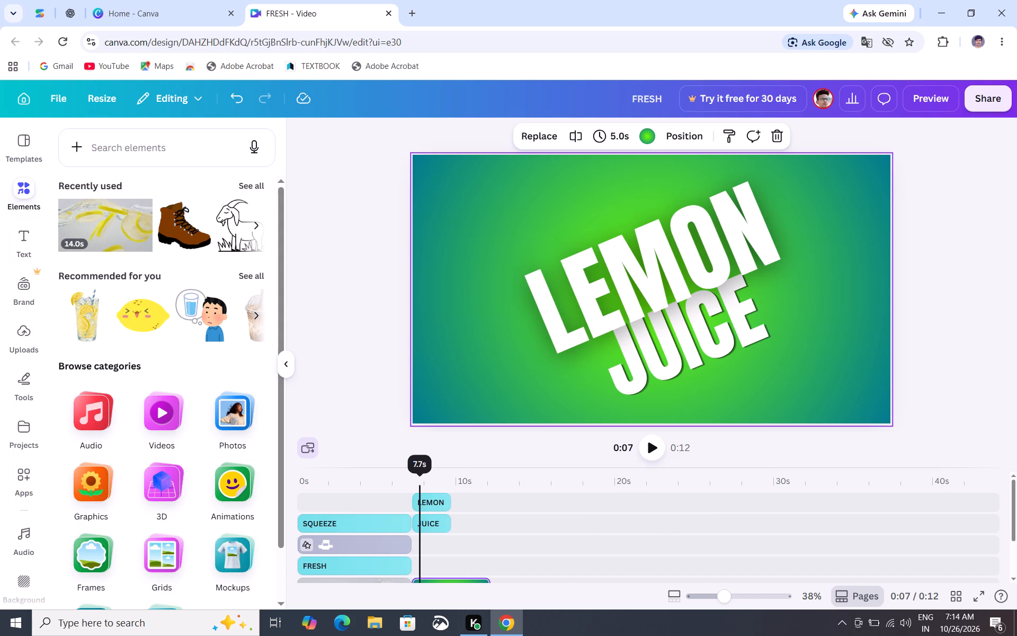
click(360, 354)
click(652, 447)
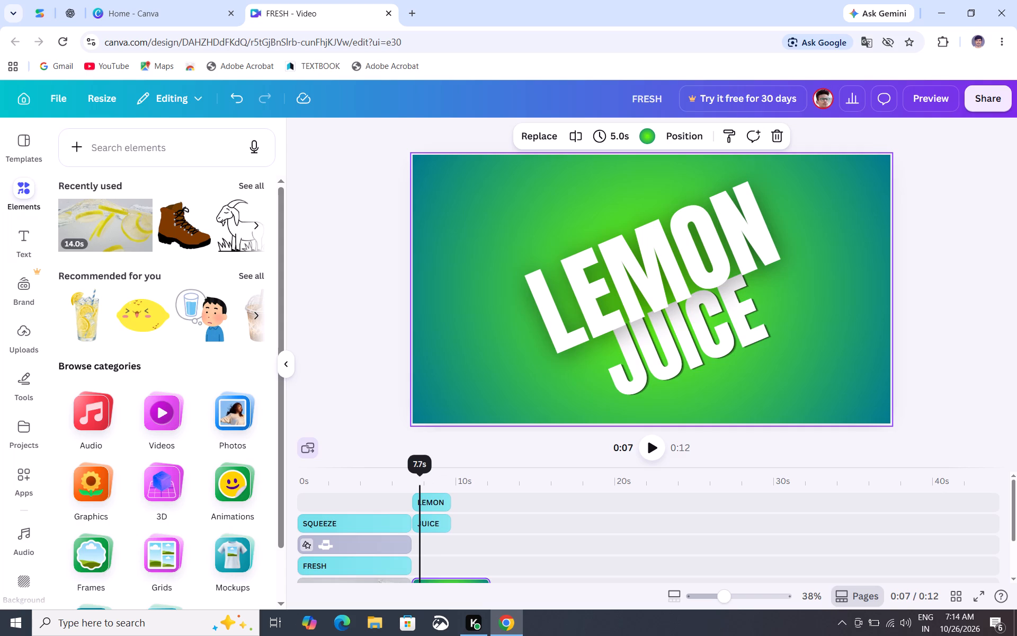